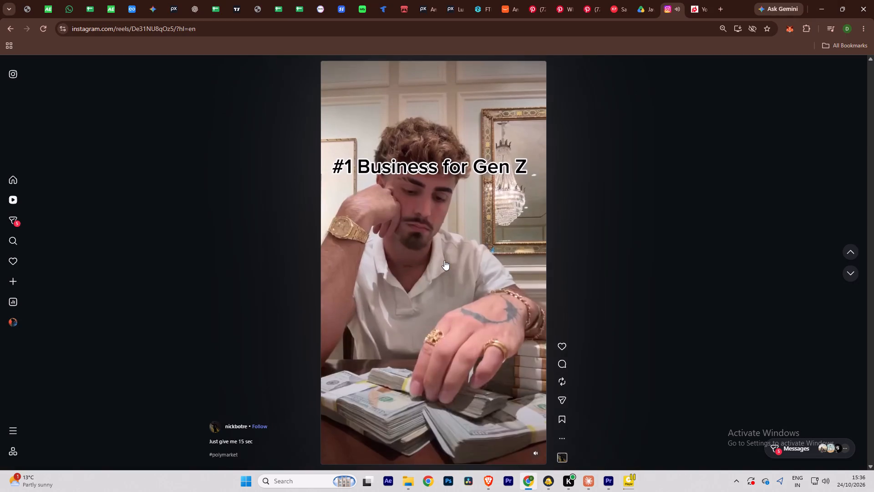
Browse the Instagram Reels feed one reel after another, briefly checking the Sandbox Studios task dashboard in between.
scroll(446, 260, down, 6)
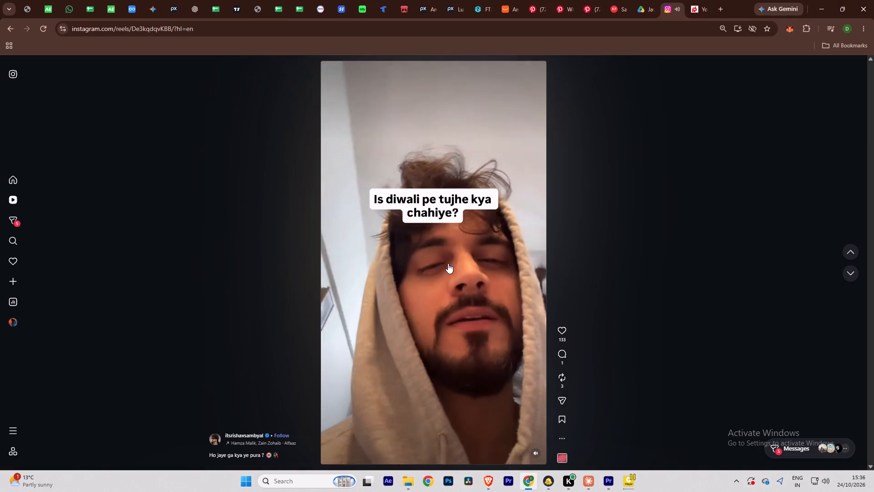
click(30, 5)
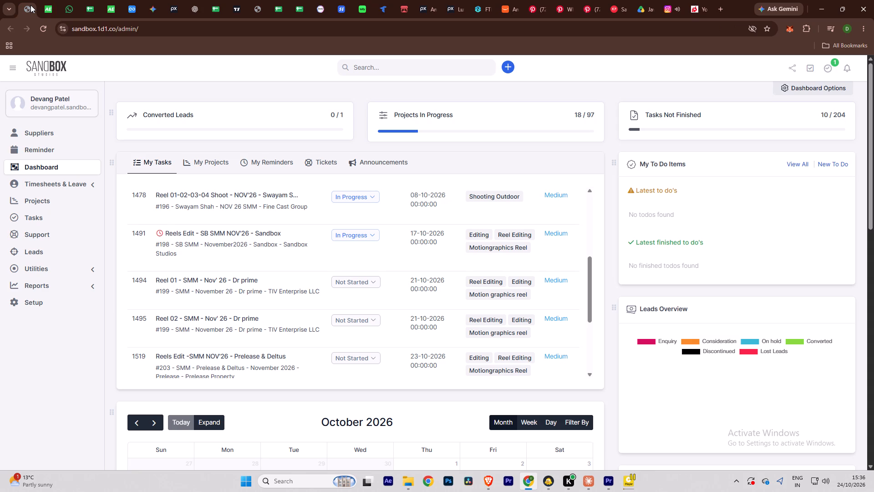
click(669, 7)
scroll(409, 190, down, 6)
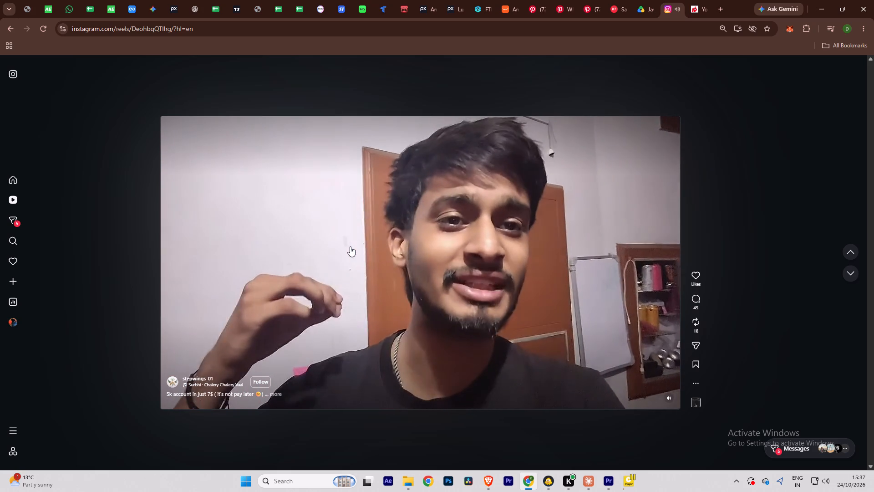
scroll(350, 247, down, 6)
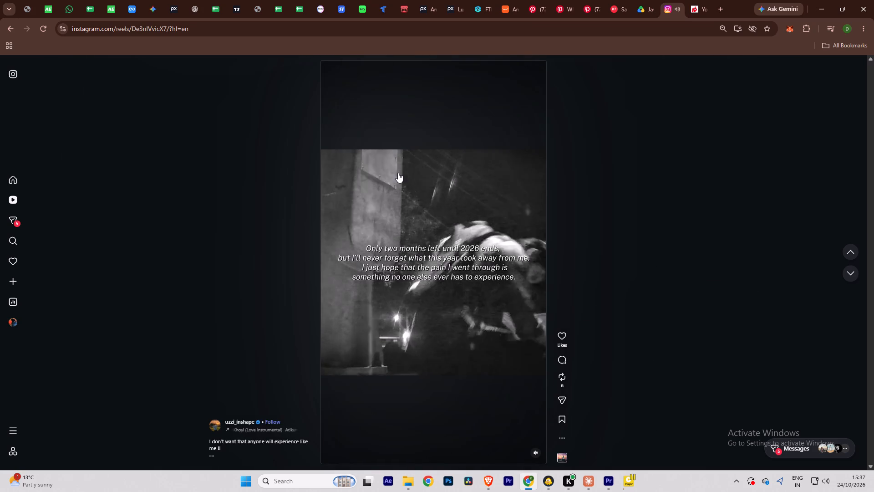
scroll(398, 173, down, 8)
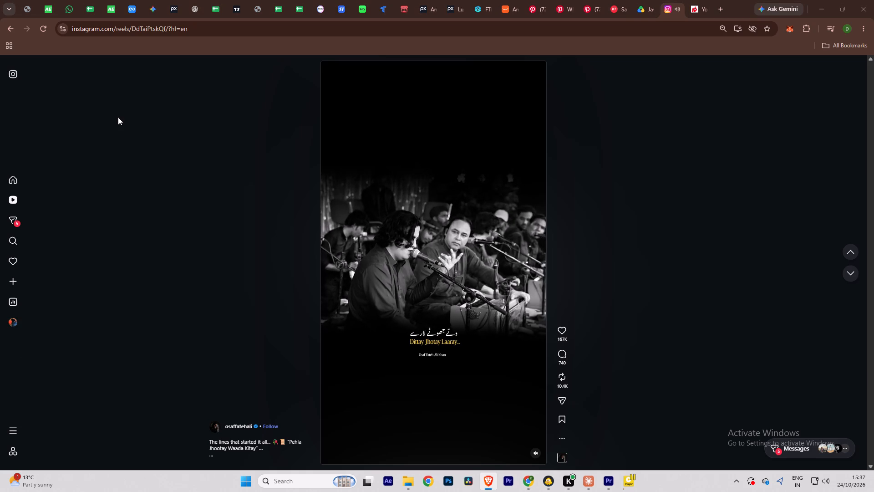
scroll(382, 201, down, 6)
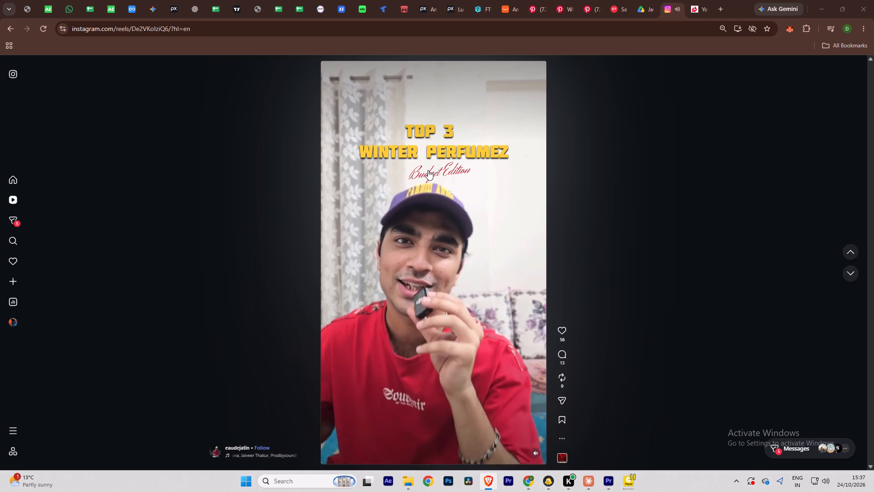
scroll(428, 170, down, 6)
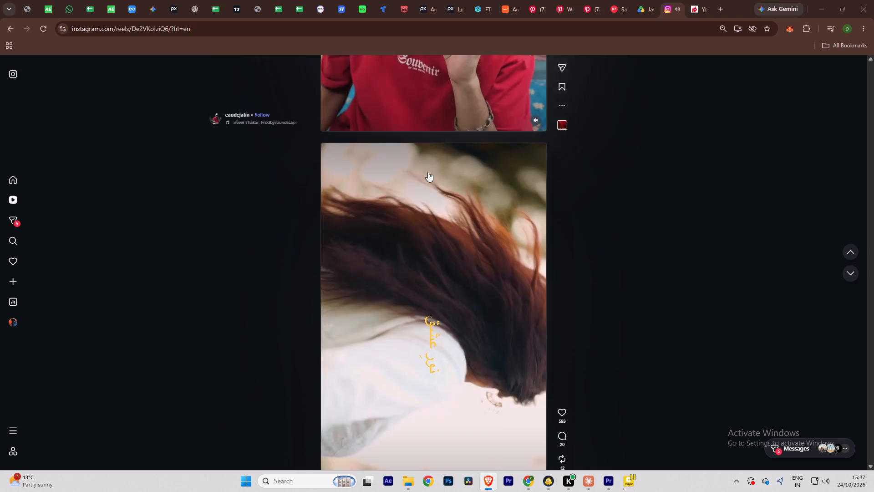
scroll(428, 172, down, 6)
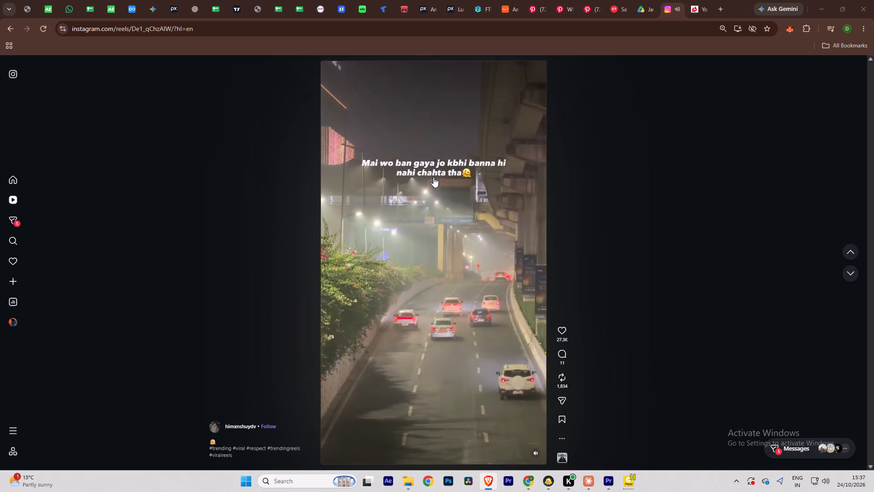
scroll(433, 177, down, 6)
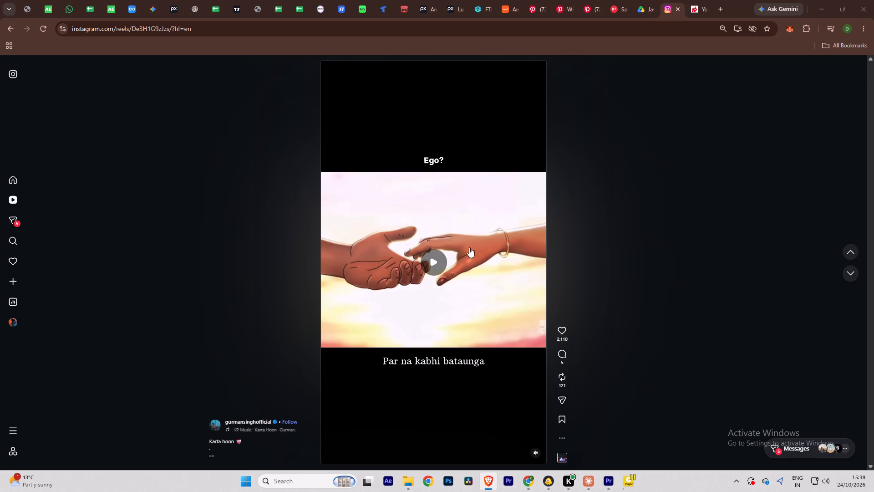
Resume the paused reel, browse further through the Instagram Reels feed, and pause the Paradox "Waqt" reel.
click(448, 238)
scroll(430, 245, down, 5)
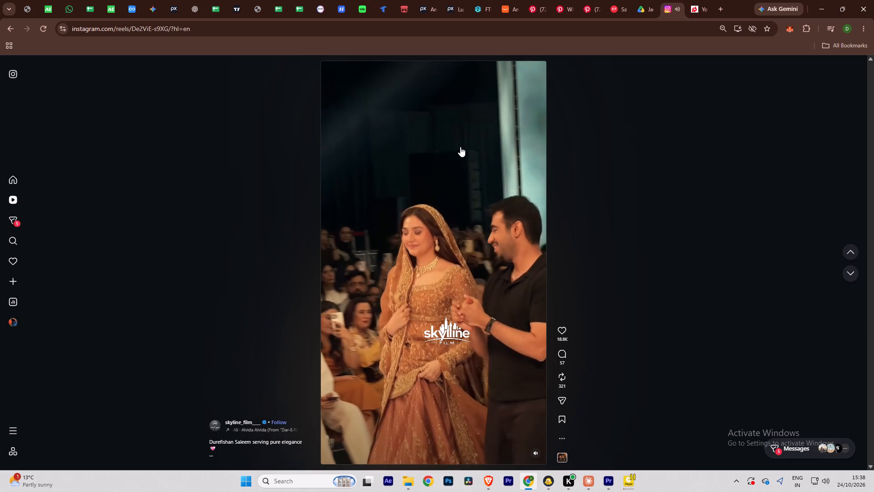
scroll(453, 158, down, 7)
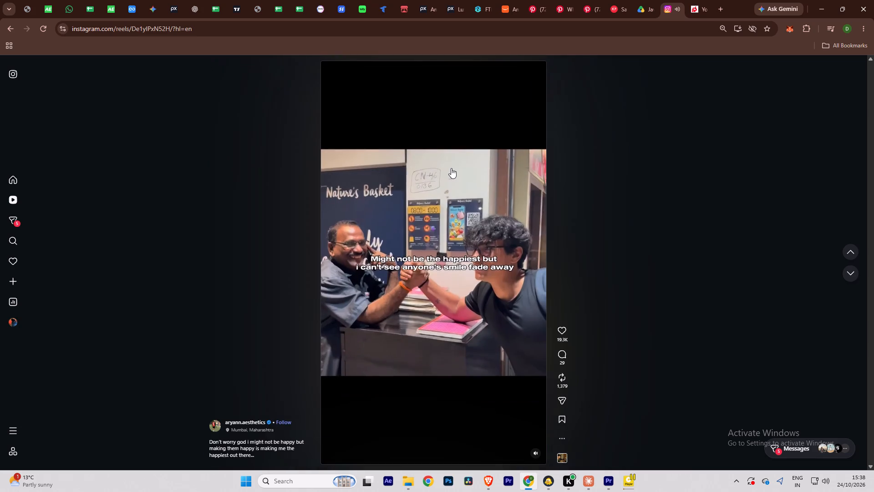
scroll(451, 181, down, 5)
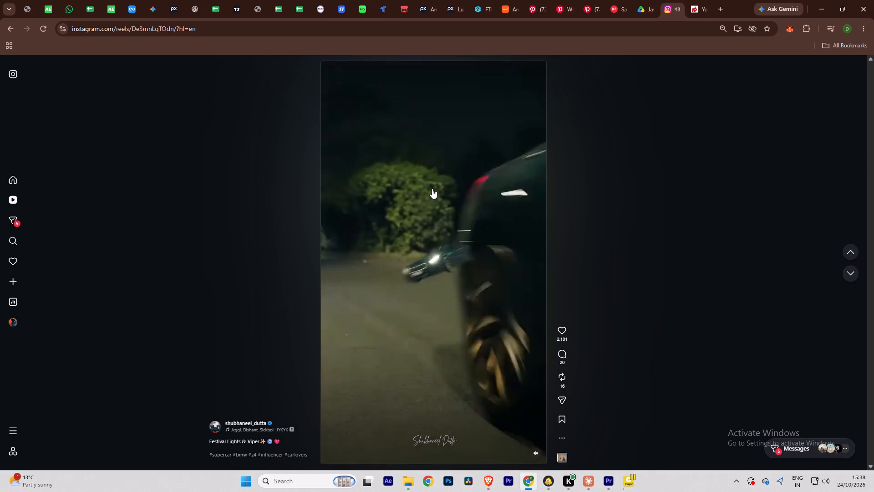
scroll(431, 193, down, 6)
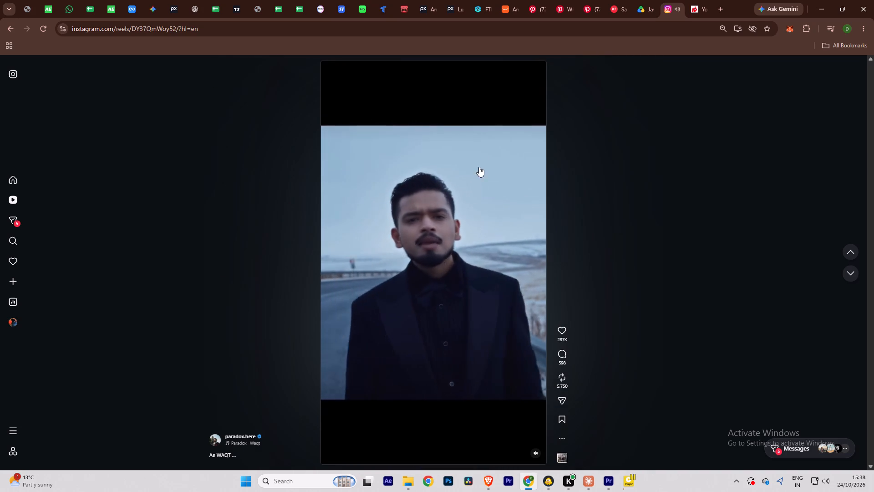
click(422, 234)
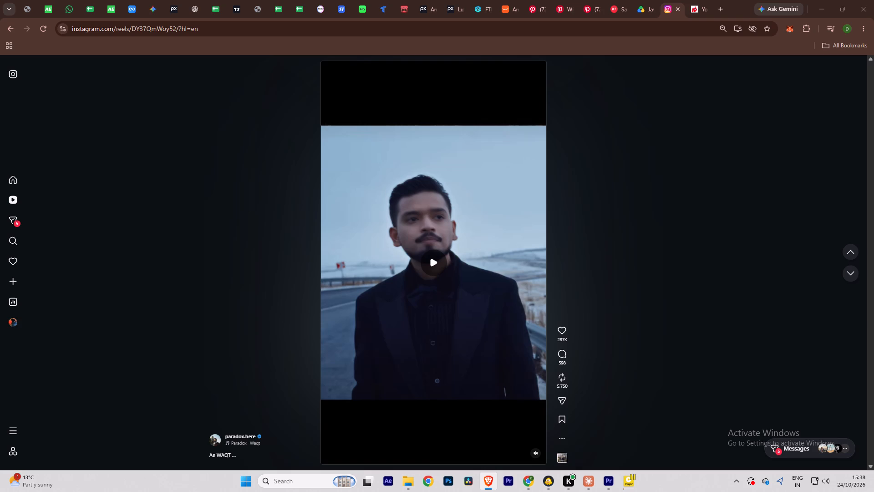
Review the grid of Shorts players on the PooreYoutuber preview page, toggling the sound of the black, non-playing one.
click(693, 10)
scroll(277, 222, up, 5)
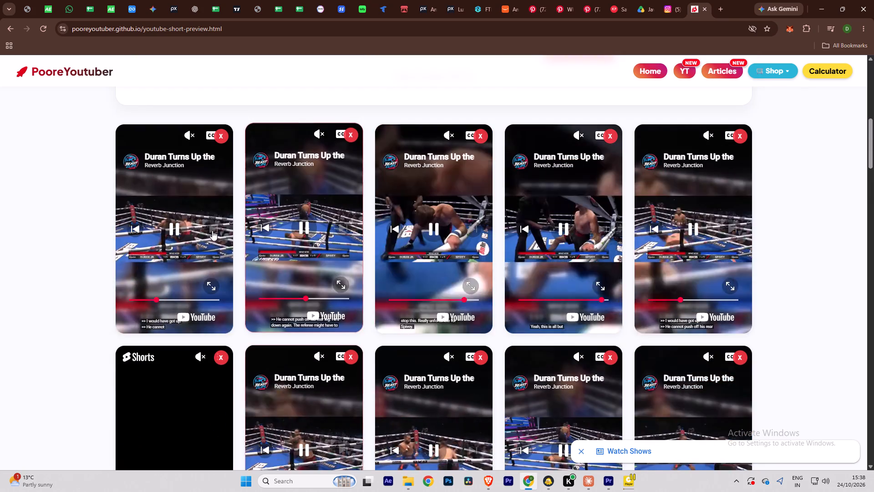
scroll(270, 228, down, 4)
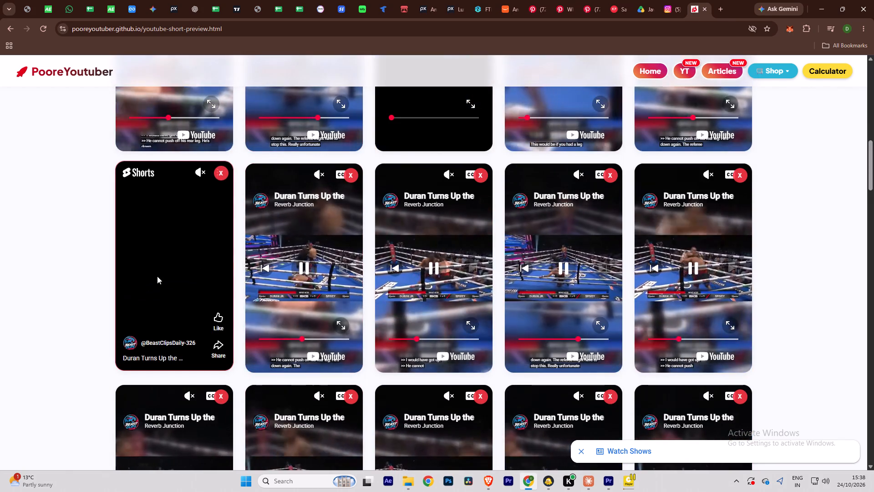
click(202, 171)
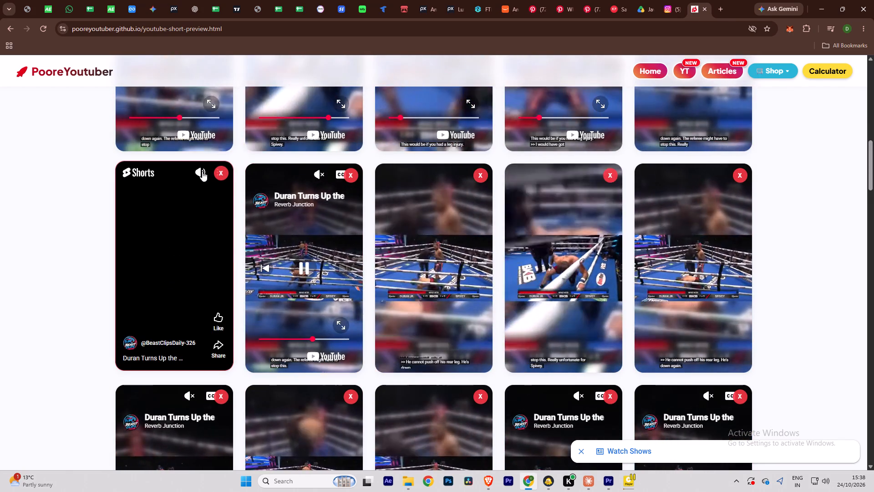
click(202, 171)
scroll(164, 355, down, 4)
scroll(203, 317, down, 4)
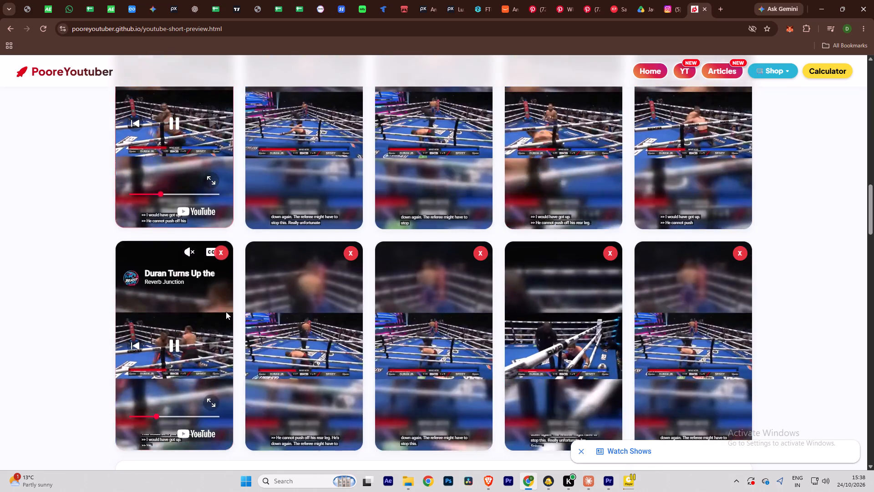
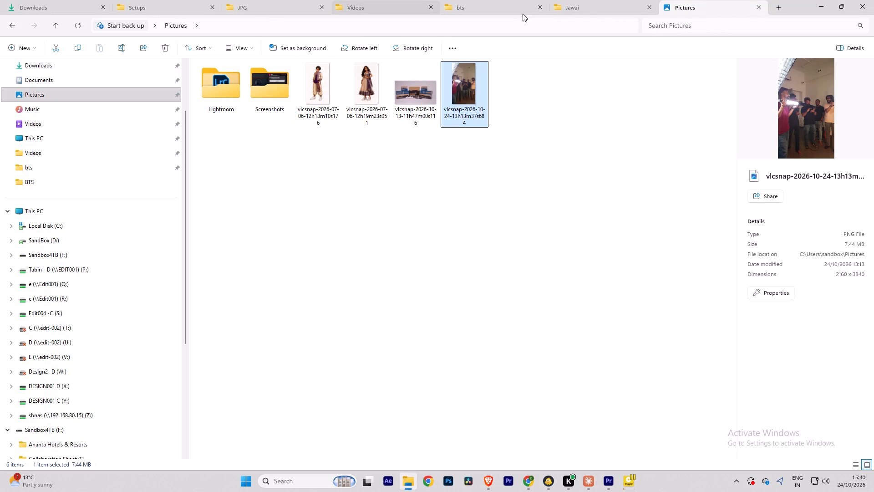
click(760, 6)
click(651, 8)
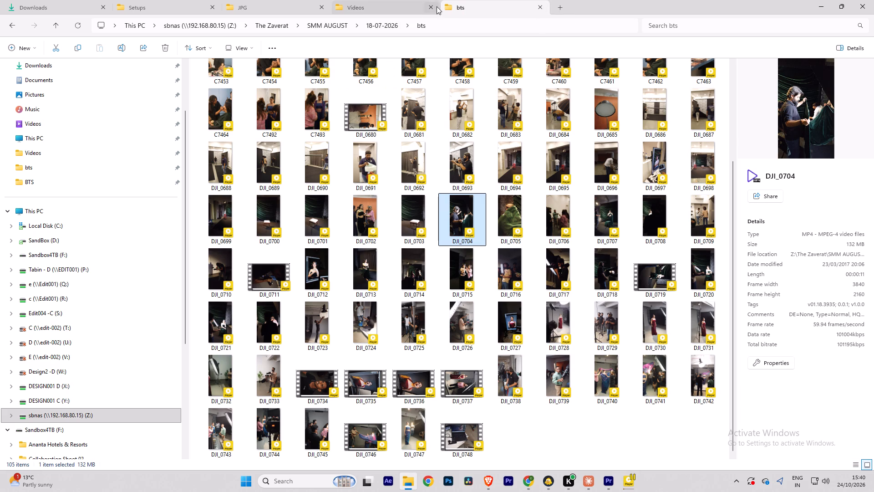
click(427, 6)
click(427, 6)
In place of the JPG folder, open D:\Sandbox Reel\Sandbox Reel - NOV\Use and show its files as large thumbnails.
click(276, 5)
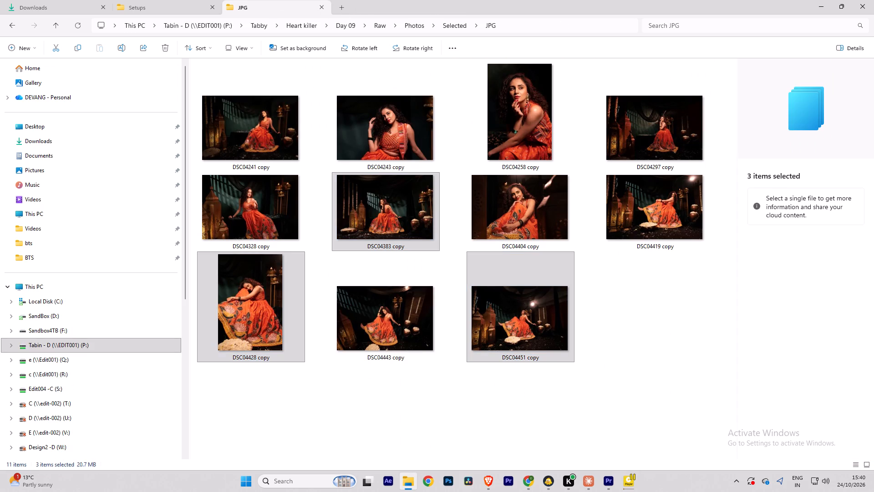
click(46, 128)
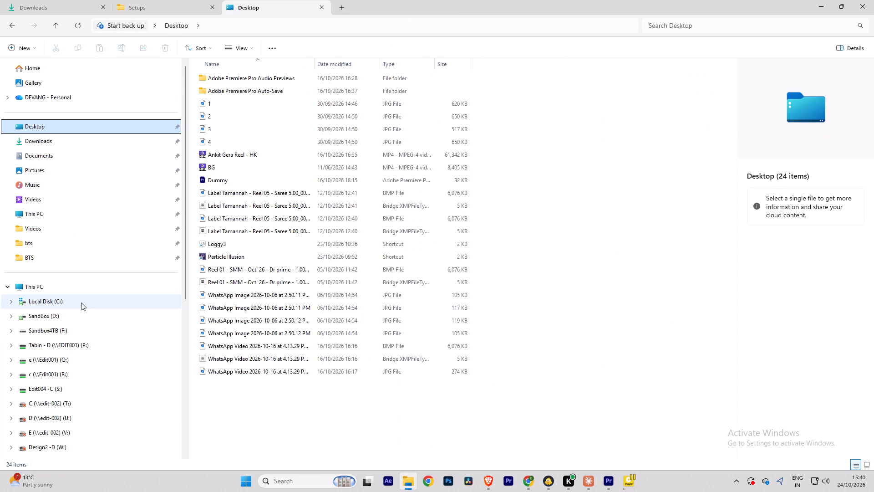
click(69, 318)
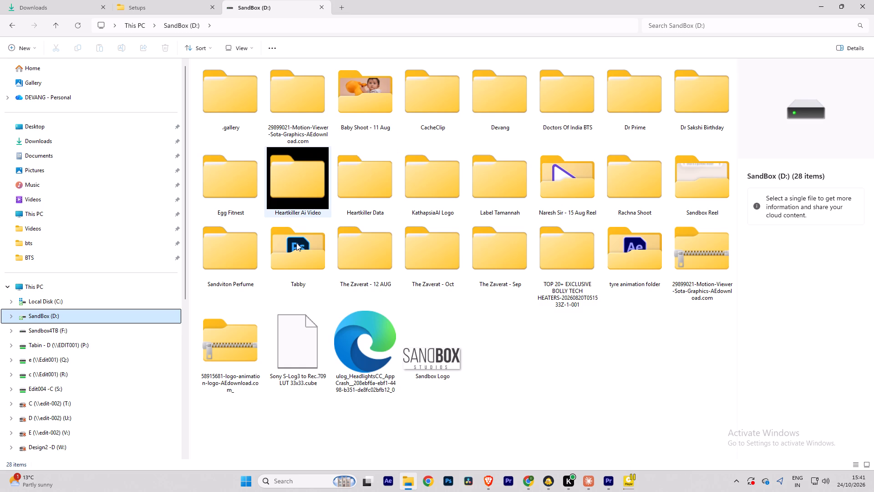
double_click(677, 174)
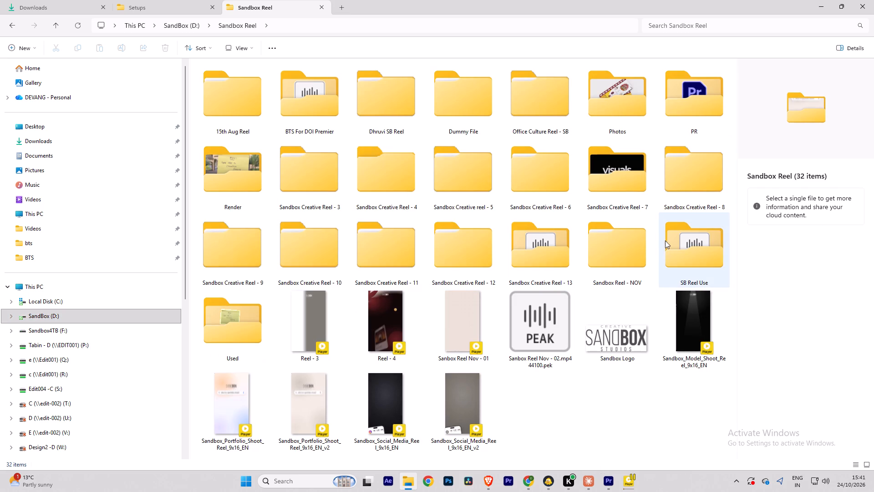
double_click(637, 241)
double_click(240, 108)
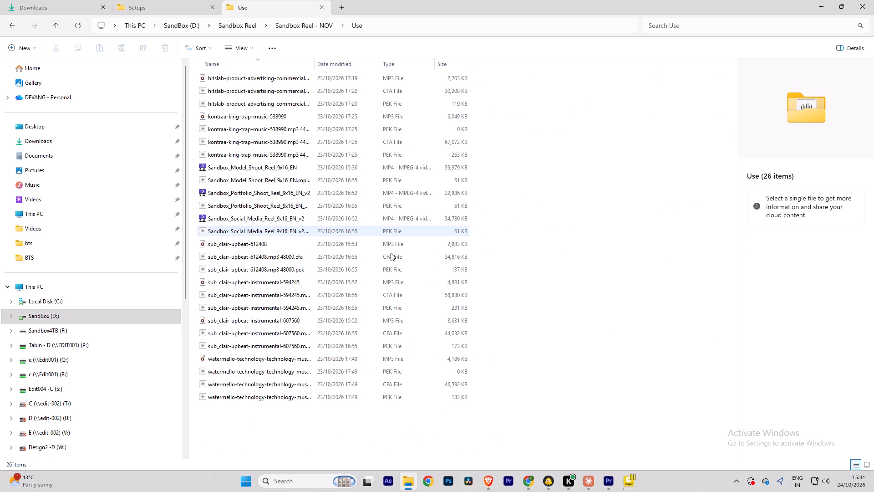
click(864, 464)
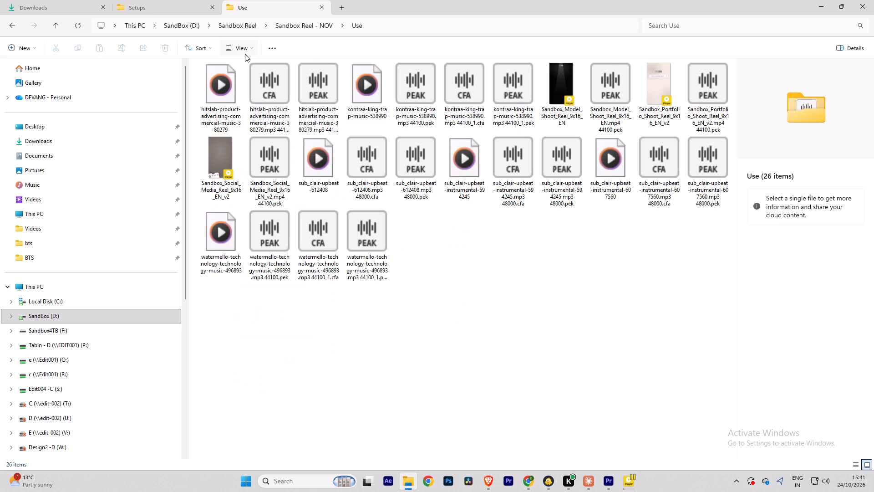
Move the video Sandbox_Studio_Reel_9x16_v4 from Downloads into the Use folder.
click(61, 1)
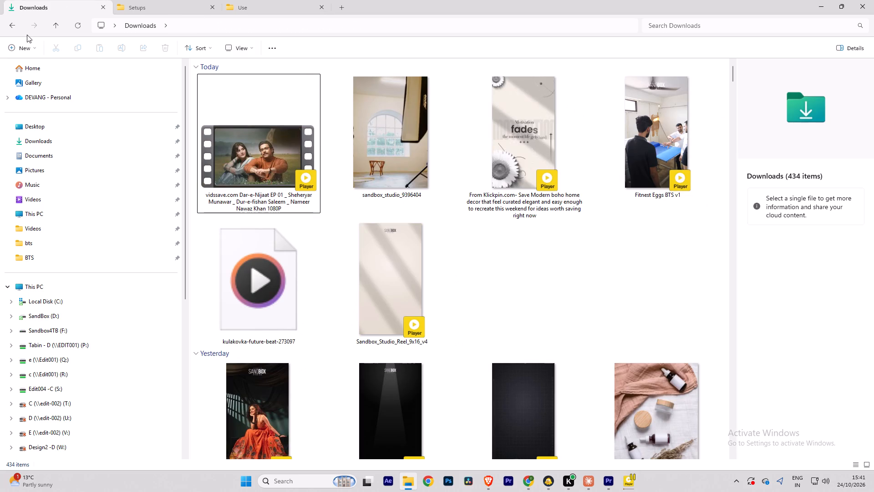
click(81, 26)
click(244, 152)
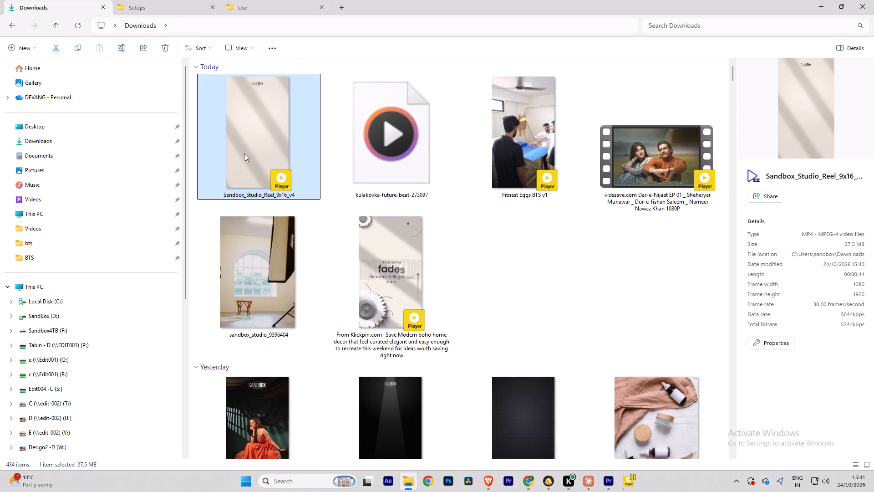
key(ctrl+x)
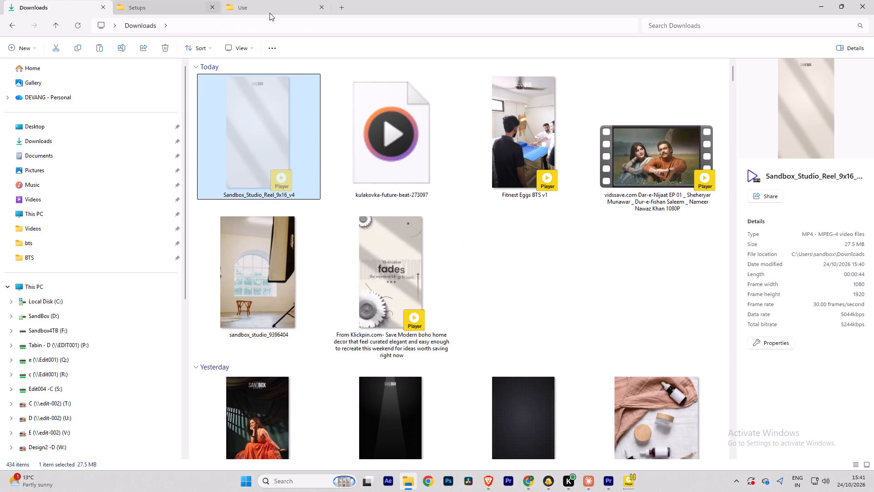
click(265, 10)
key(ctrl+v)
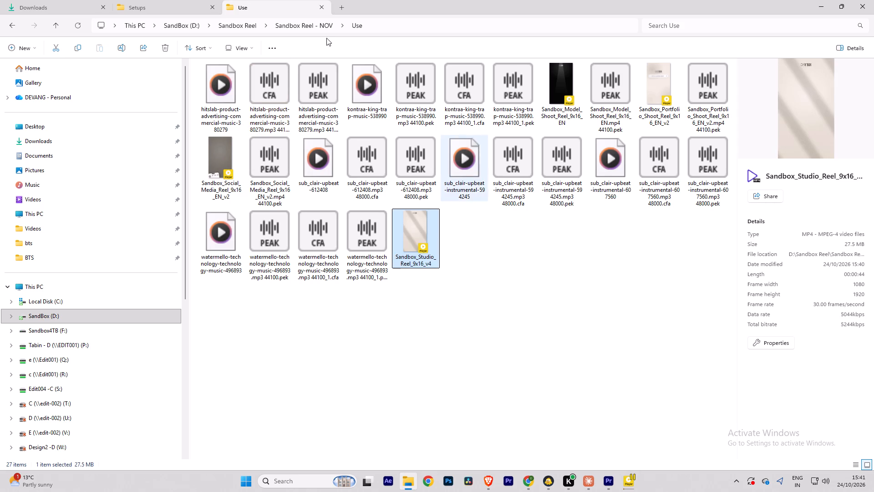
Move the music file kulakovka-future-beat-273097 from Downloads into the Use folder.
click(51, 0)
click(250, 125)
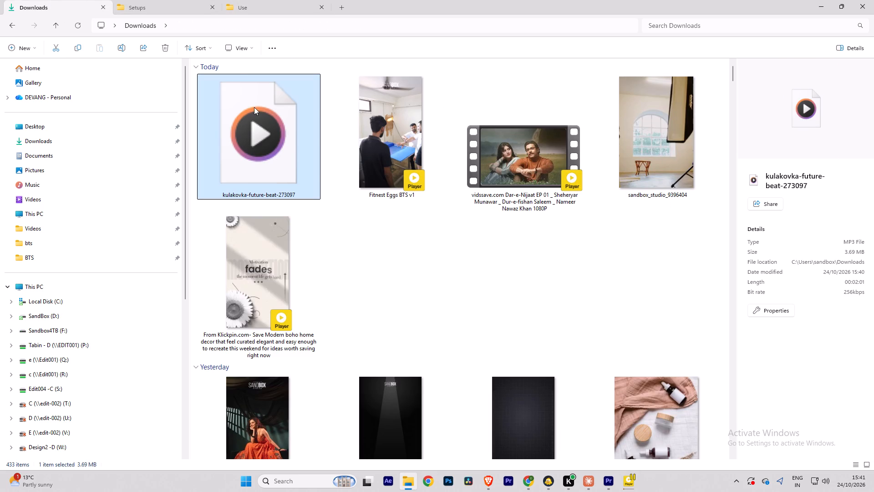
key(ctrl+x)
click(244, 4)
click(504, 360)
key(ctrl+v)
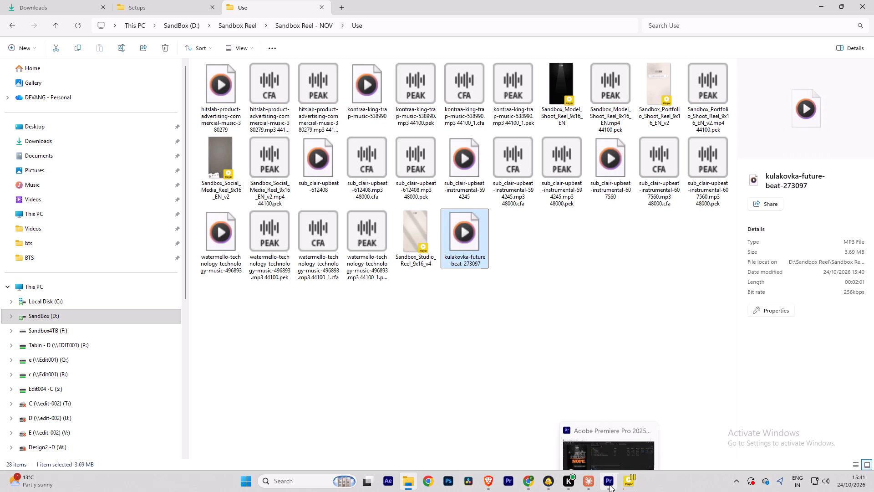
Import Sandbox_Studio_Reel_9x16_v4 and kulakovka-future-beat-273097 from the Use folder into the Premiere Pro project.
drag(411, 302, 465, 250)
drag(419, 243, 417, 306)
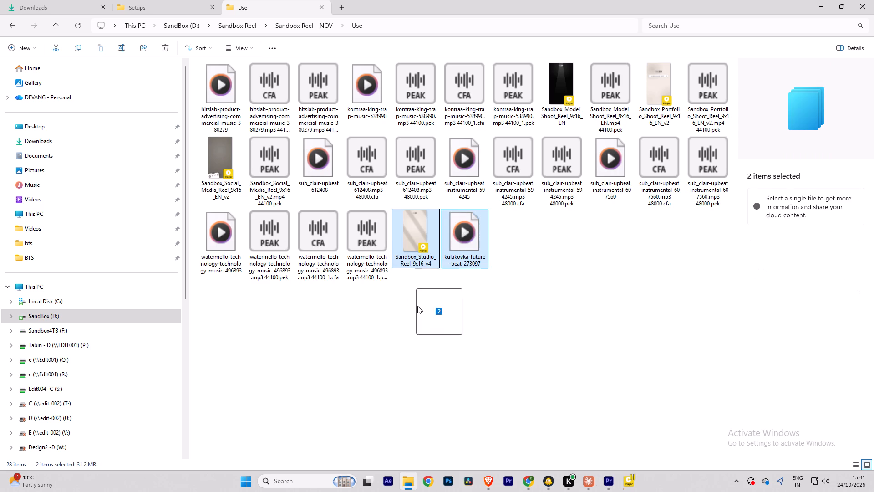
drag(417, 306, 389, 191)
key(alt+Tab)
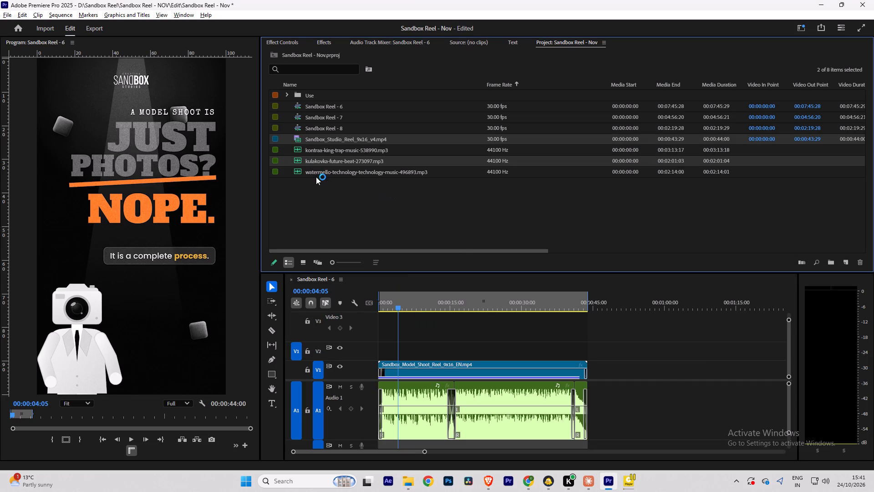
click(331, 200)
Create a new sequence from Sandbox_Studio_Reel_9x16_v4.mp4 and name it Sandbox Reel - 9.
drag(312, 138, 845, 262)
click(325, 140)
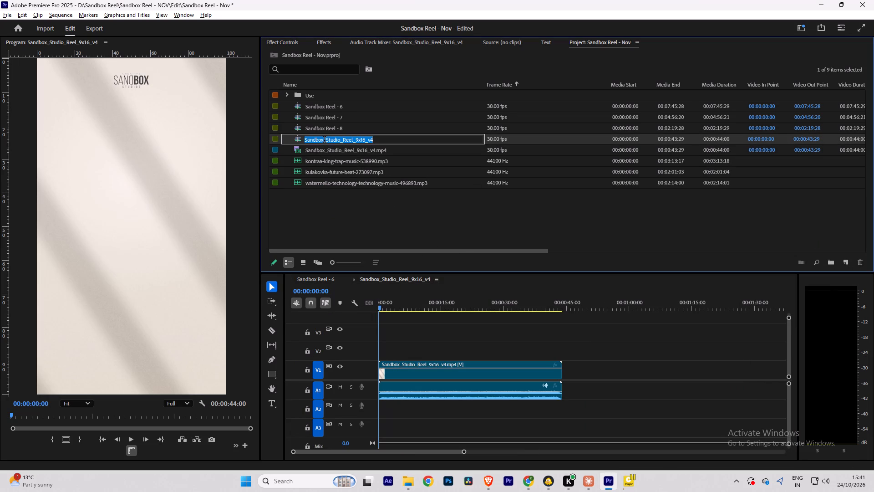
text(Sa)
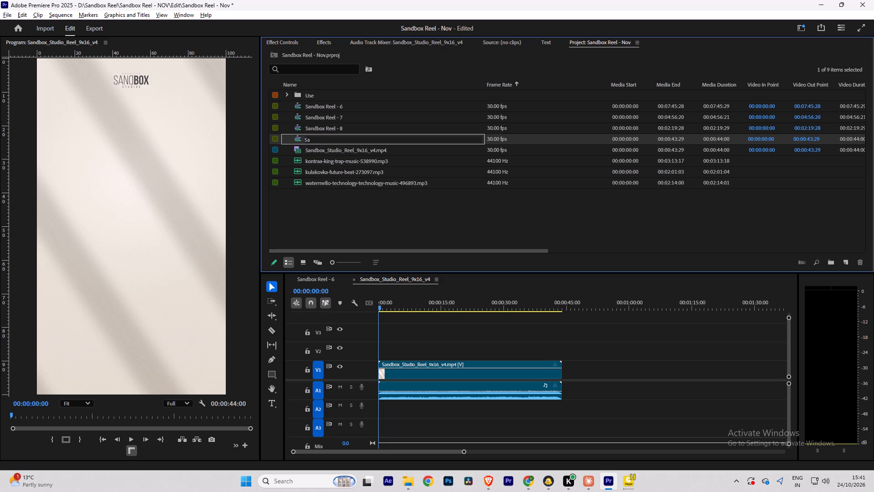
text(ndbox)
key(space)
text(Reel)
key(space)
key(minus)
key(space)
text(9)
key(Return)
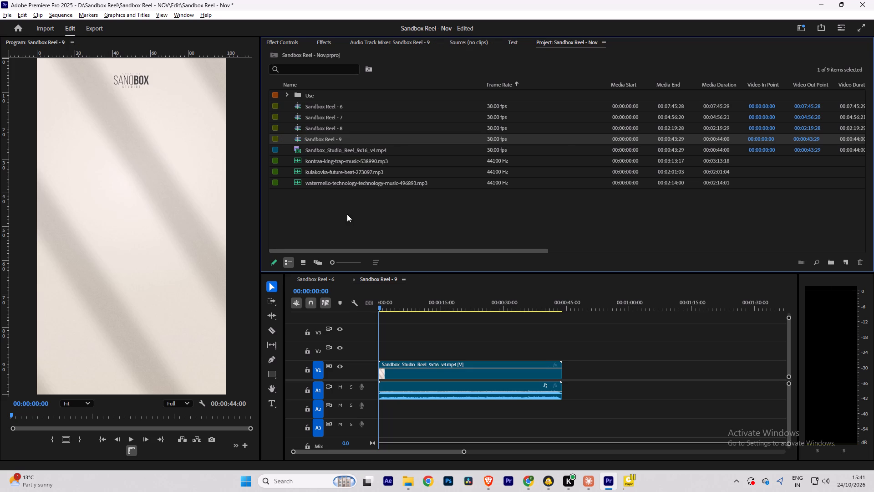
Place kulakovka-future-beat-273097.mp3 on audio track A2 at the start of the Sandbox Reel - 9 sequence.
drag(342, 173, 376, 407)
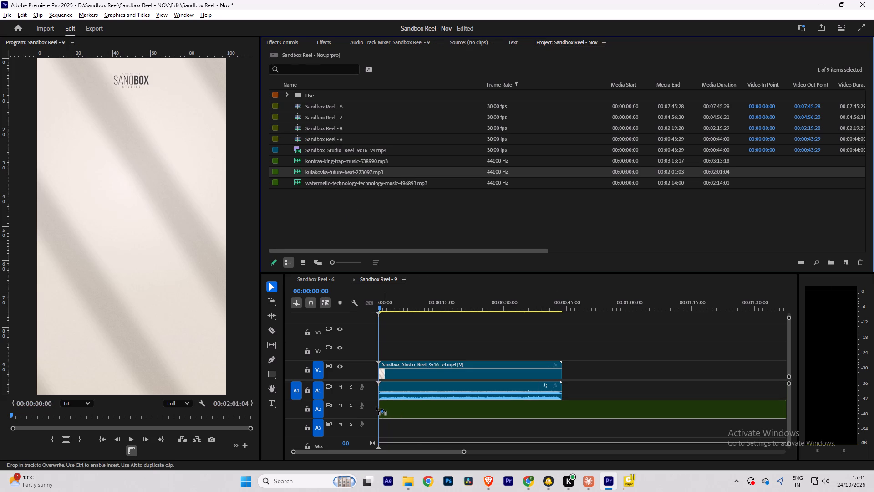
drag(376, 407, 373, 407)
Unlink the studio reel clip's audio from its video and delete the original audio from track A1.
click(401, 392)
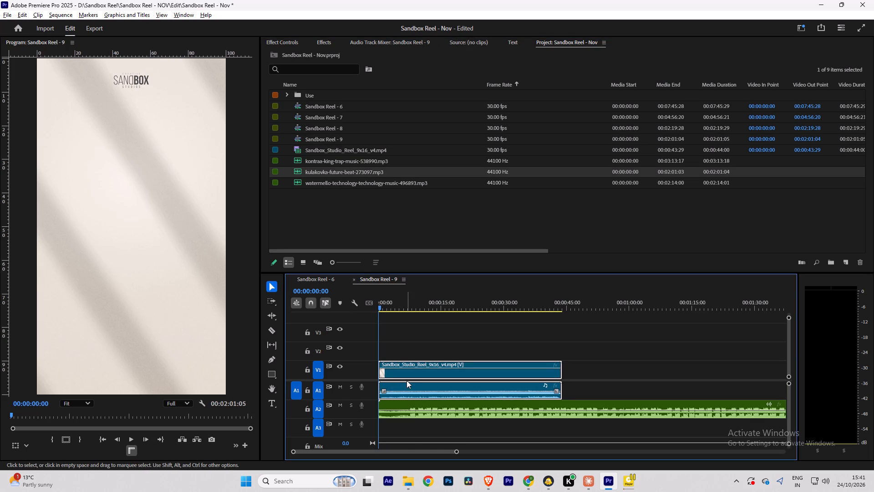
key(ctrl+l)
click(407, 385)
key(Delete)
Start playback and move the kulakovka music clip from track A2 up to track A1.
key(space)
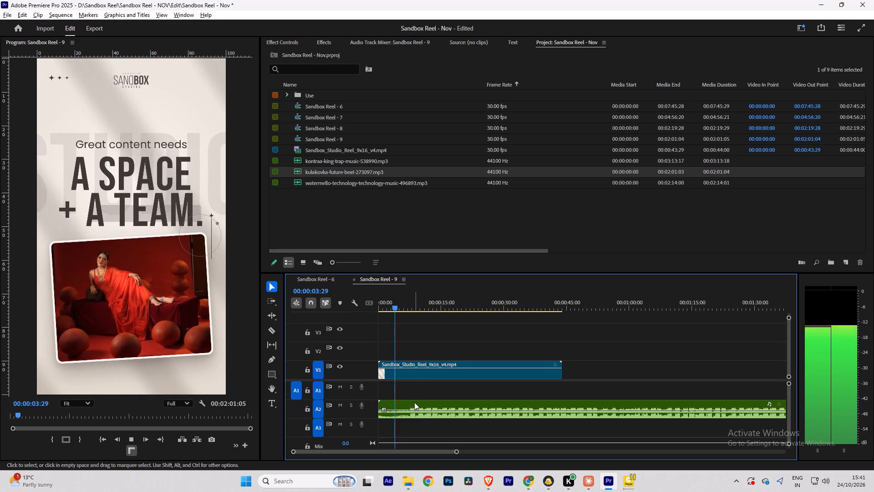
drag(414, 402, 414, 390)
Play the sequence from about 10 seconds in to check the music against the video, and select the music clip.
alt+scroll(414, 391, down, 6)
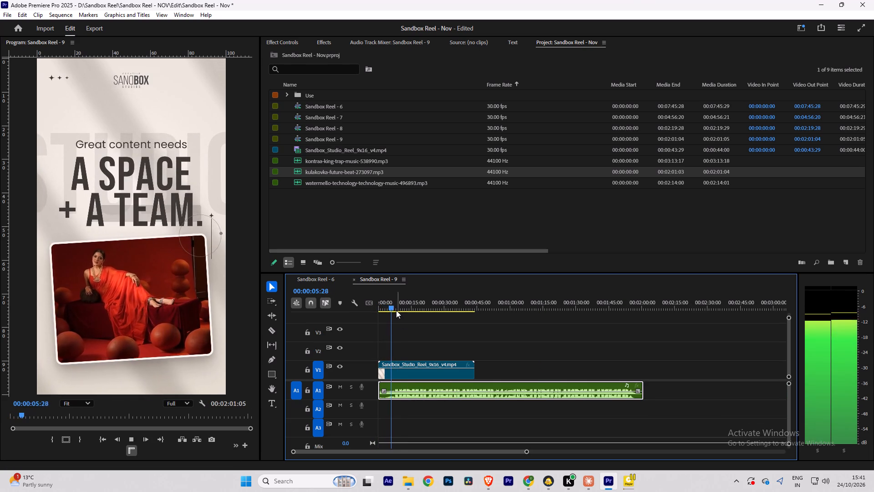
drag(391, 307, 399, 304)
key(space)
click(442, 387)
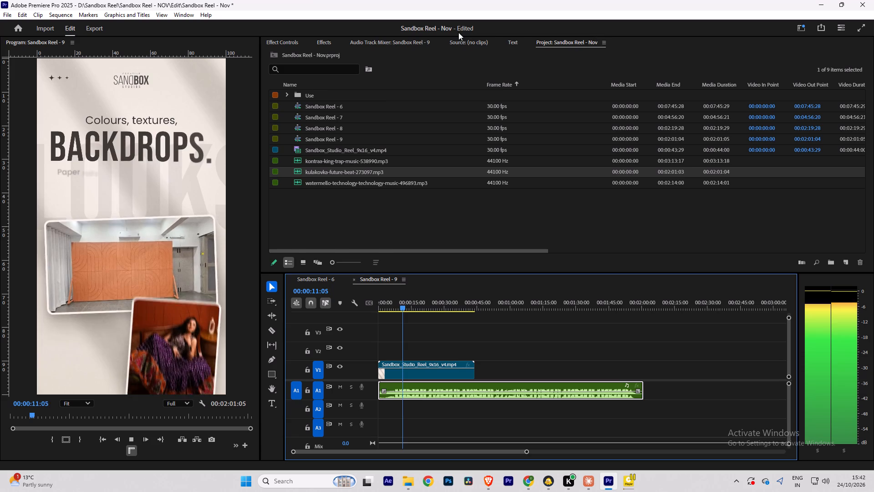
Set the volume of audio track A1 to -5 dB in the Audio Track Mixer.
click(422, 38)
click(285, 238)
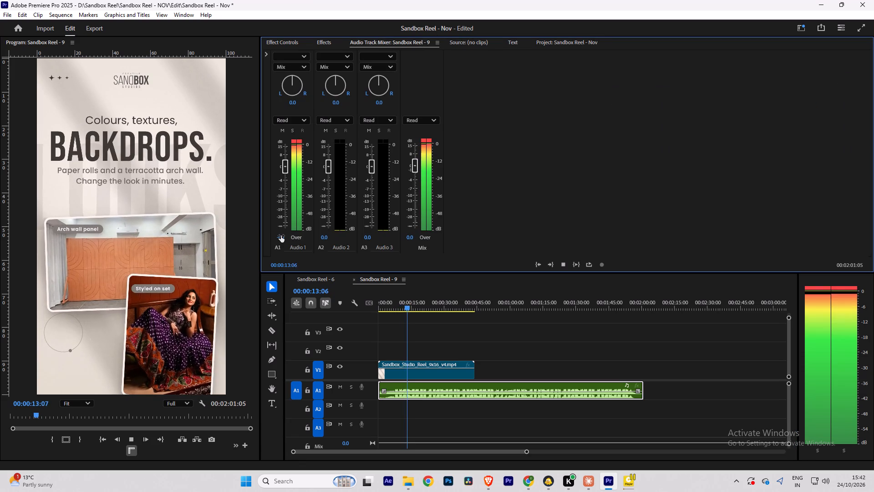
click(281, 236)
text(-5)
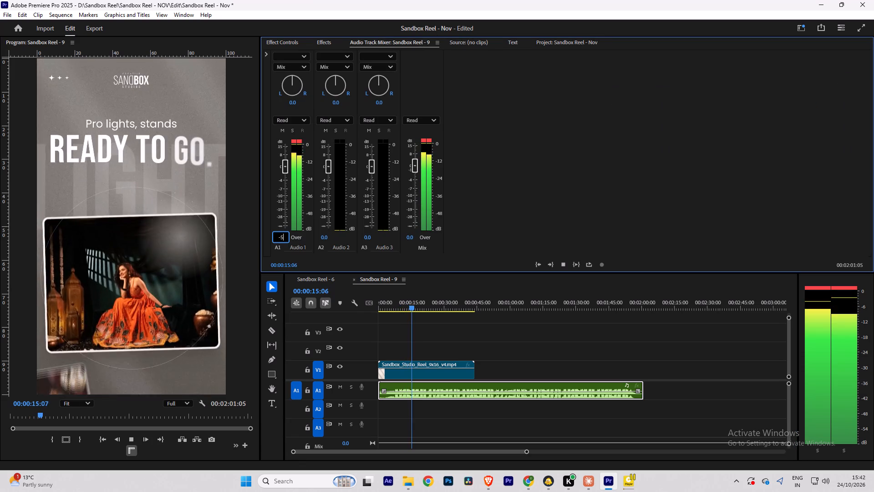
key(Return)
Play the sequence at several points between about 20 and 50 seconds to check the lowered music.
drag(417, 310, 425, 307)
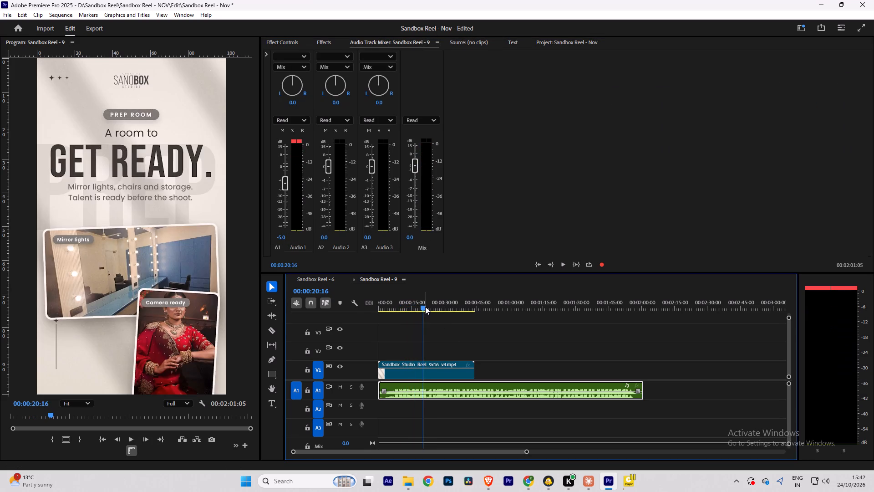
key(space)
drag(425, 305, 439, 303)
key(space)
drag(442, 308, 490, 312)
key(space)
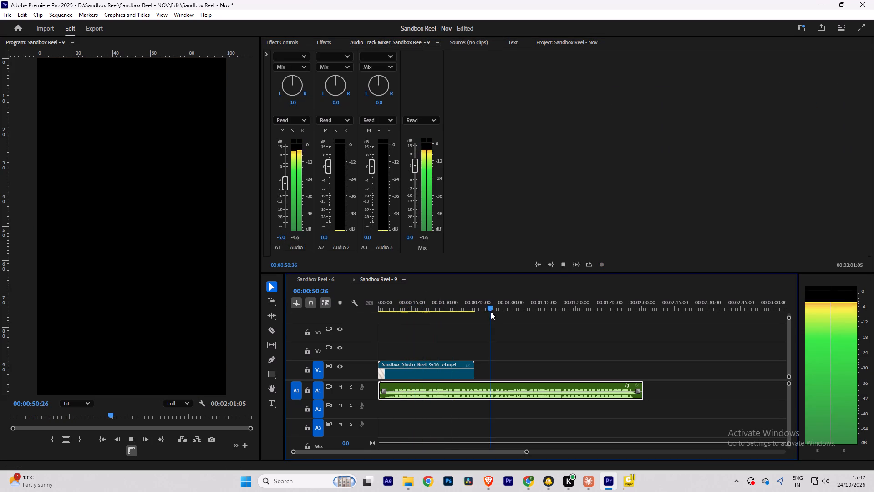
drag(491, 305, 448, 306)
key(space)
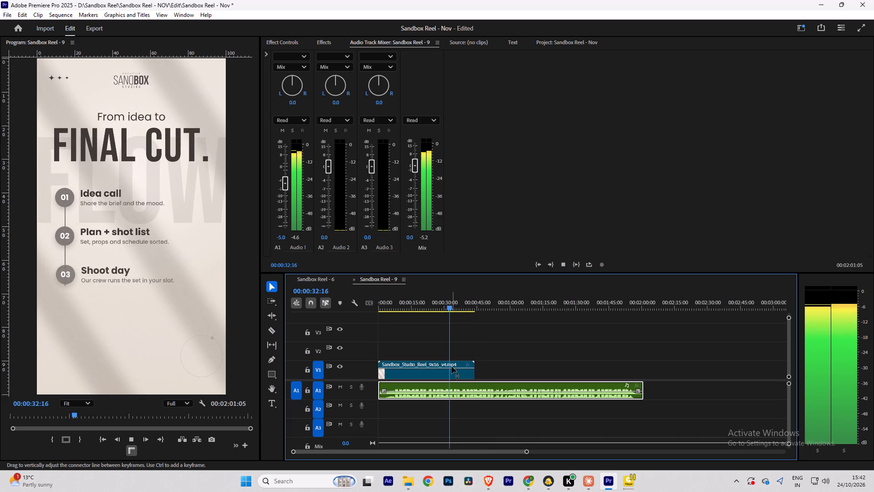
Ready the Razor tool and enlarge audio track A1 so the music clip's waveform can be read.
key(c)
alt+scroll(448, 402, up, 3)
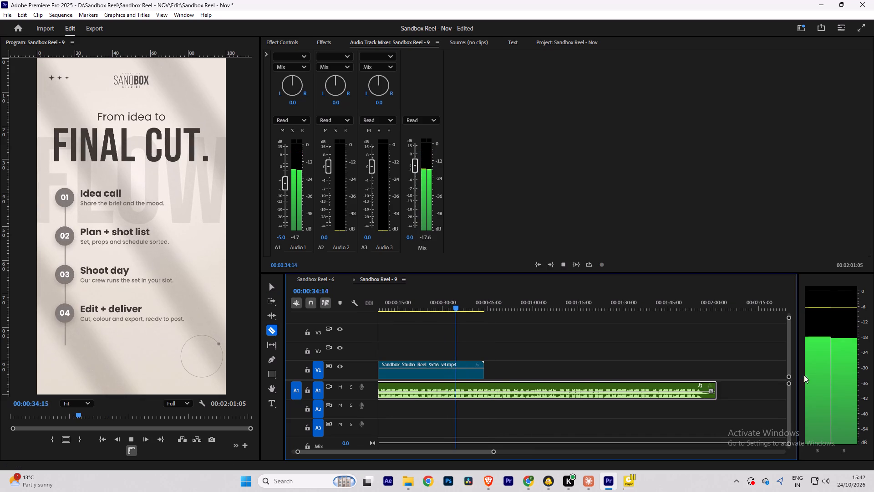
drag(789, 384, 786, 389)
alt+scroll(457, 390, up, 4)
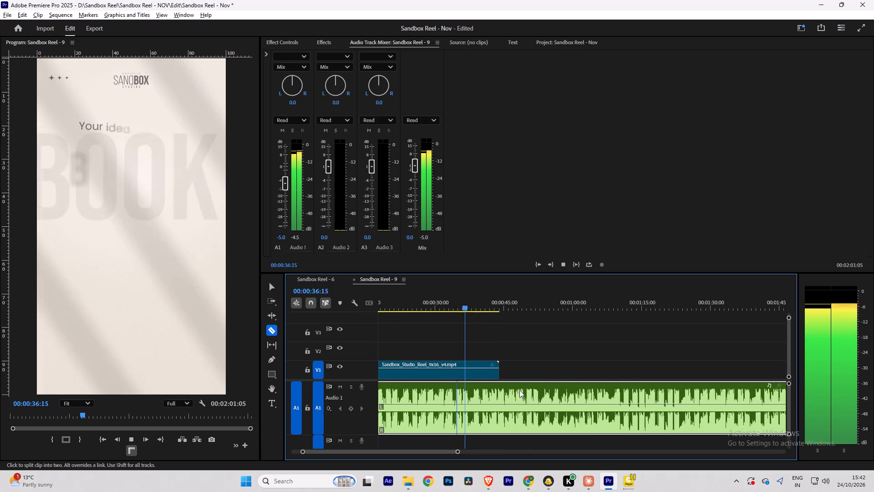
drag(789, 384, 788, 375)
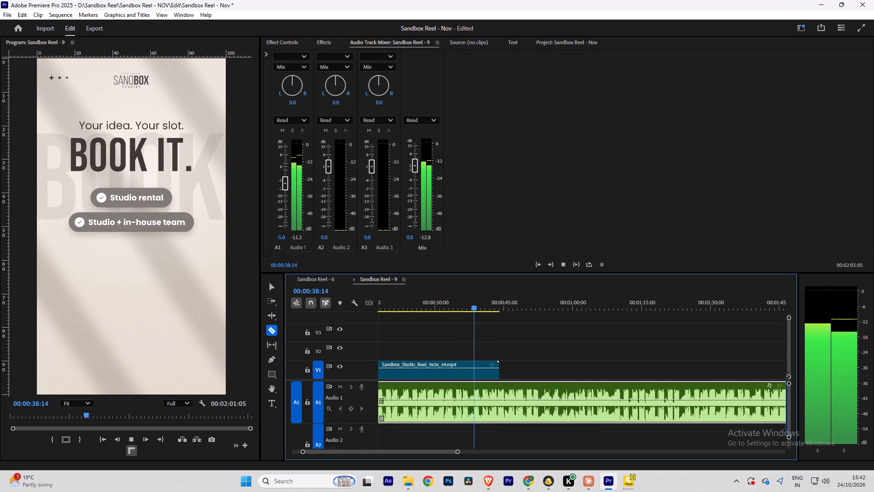
drag(788, 375, 788, 374)
Play the first part of the sequence to find where the music's quiet intro should be cut.
drag(448, 307, 231, 307)
key(space)
click(428, 303)
key(space)
alt+scroll(442, 364, up, 5)
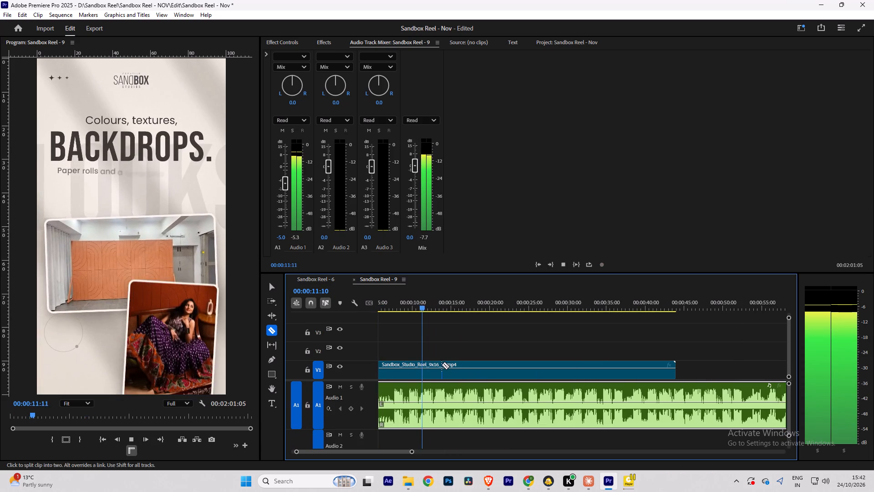
alt+scroll(470, 369, down, 4)
scroll(424, 364, up, 6)
click(401, 301)
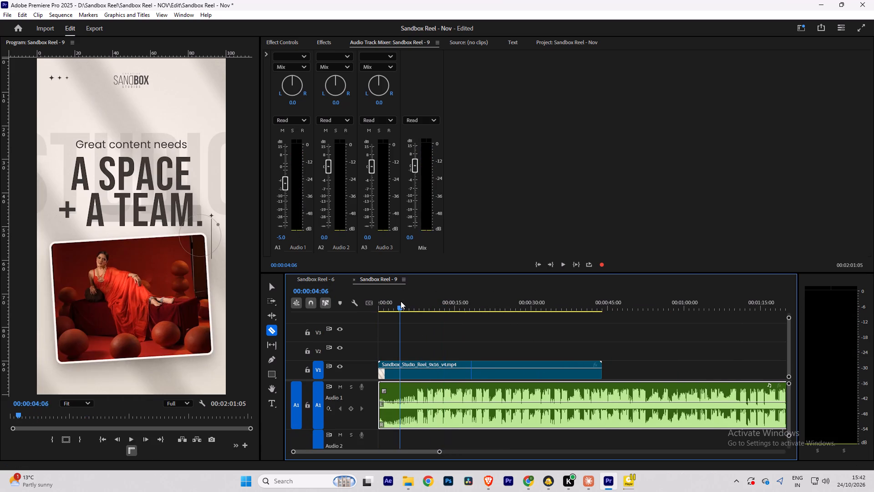
key(space)
key(c)
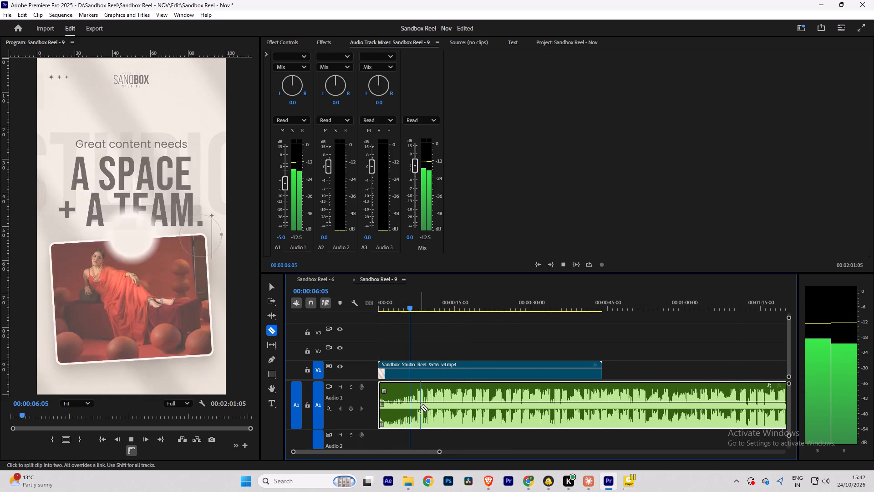
alt+scroll(416, 409, up, 4)
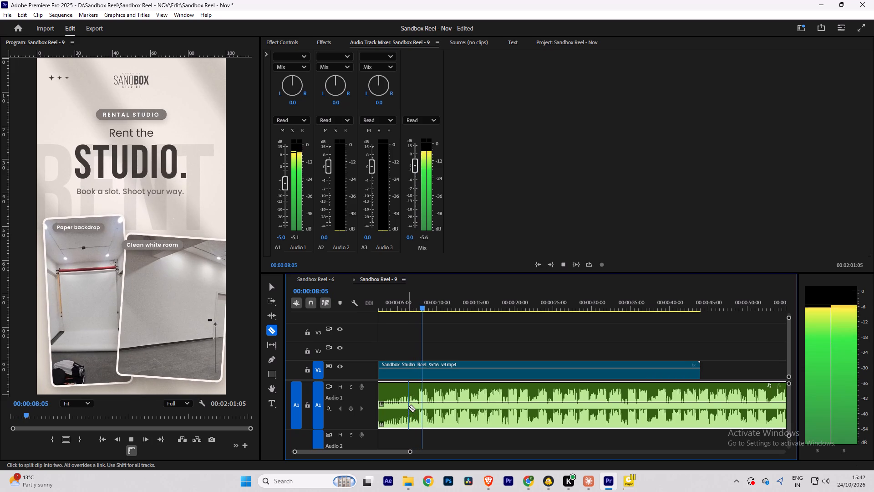
Cut the music clip on A1 at 00:00:06:07 and ripple delete the intro before the cut.
key(space)
click(401, 309)
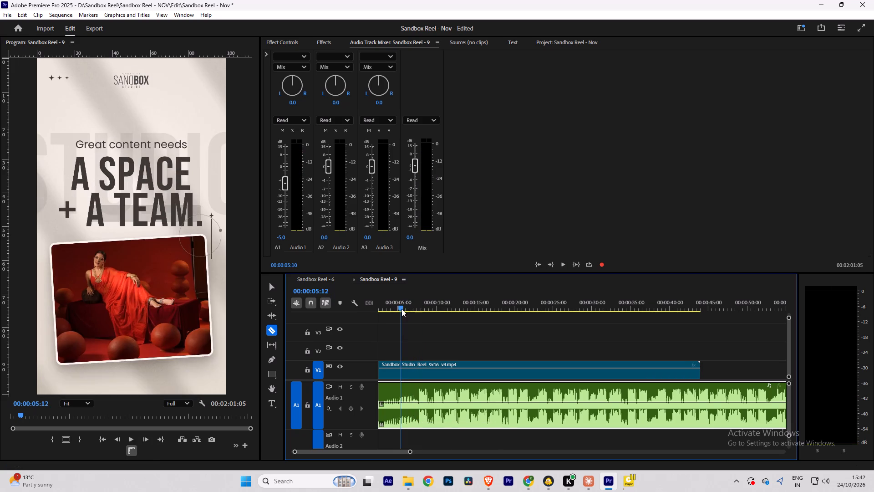
key(space)
key(space)
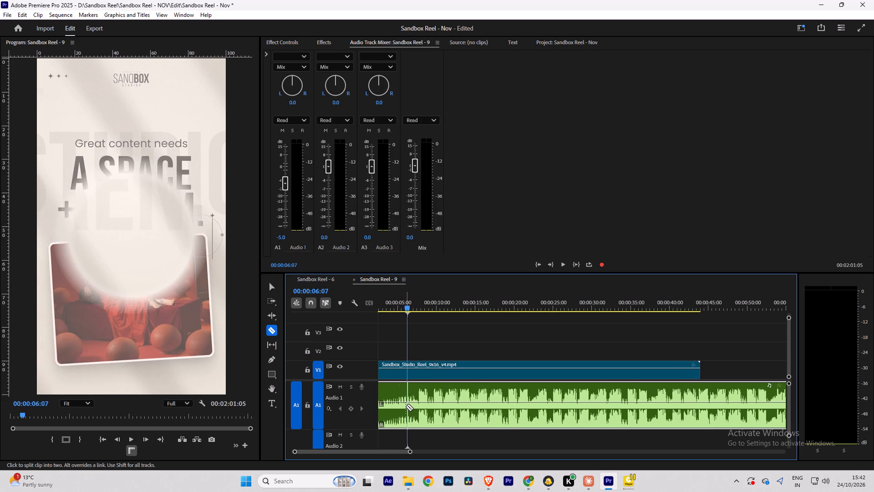
click(406, 406)
key(v)
click(401, 406)
key(shift+Delete)
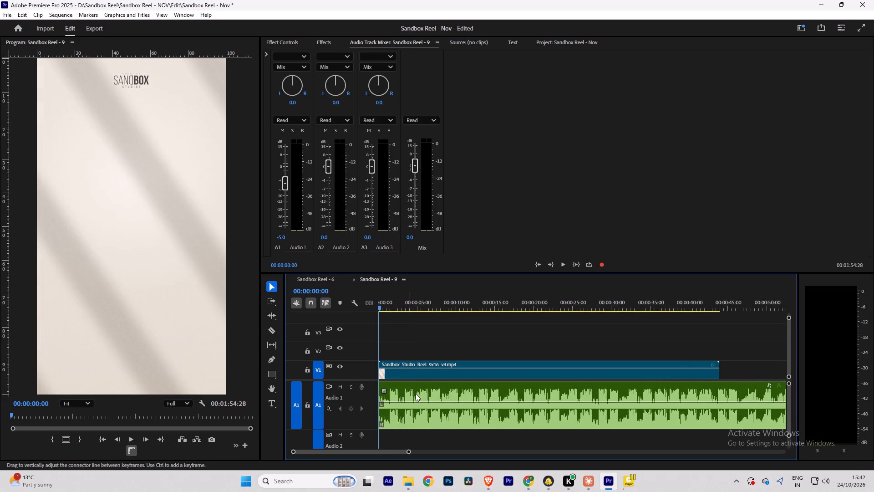
Play the sequence from the start to check the trimmed music against the video.
key(space)
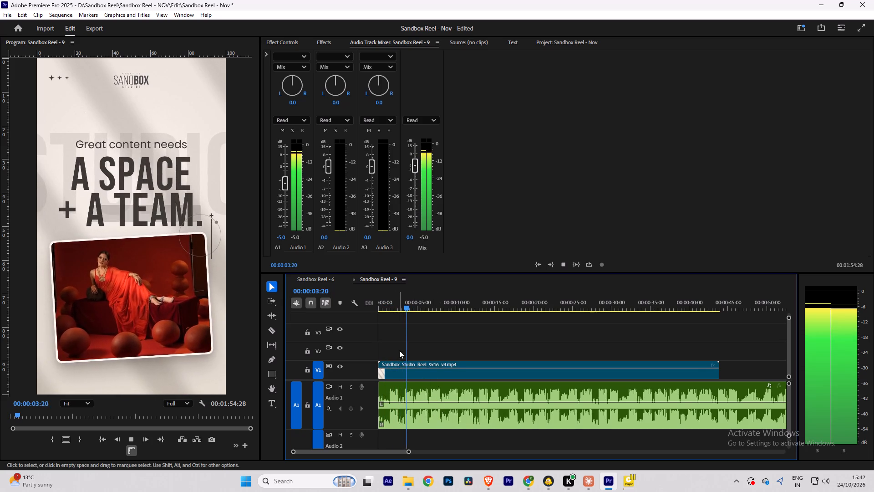
key(c)
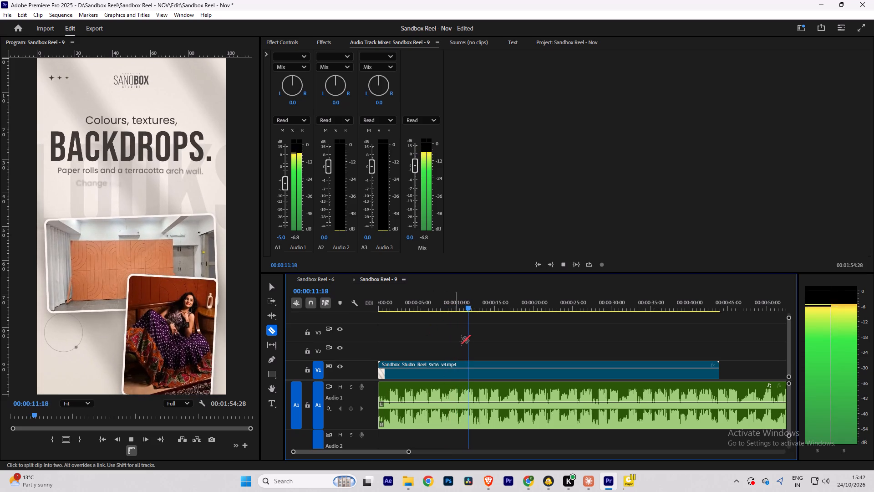
alt+scroll(482, 375, down, 5)
alt+scroll(432, 375, up, 5)
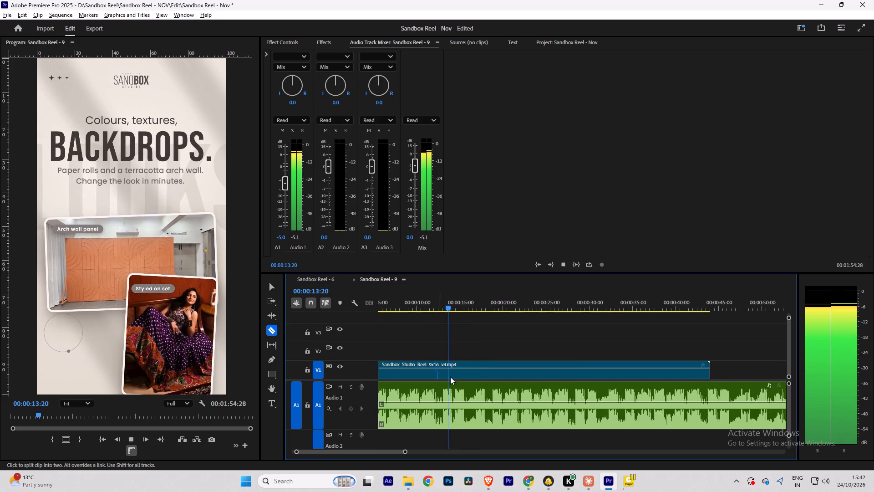
alt+scroll(450, 377, up, 3)
alt+scroll(482, 369, down, 5)
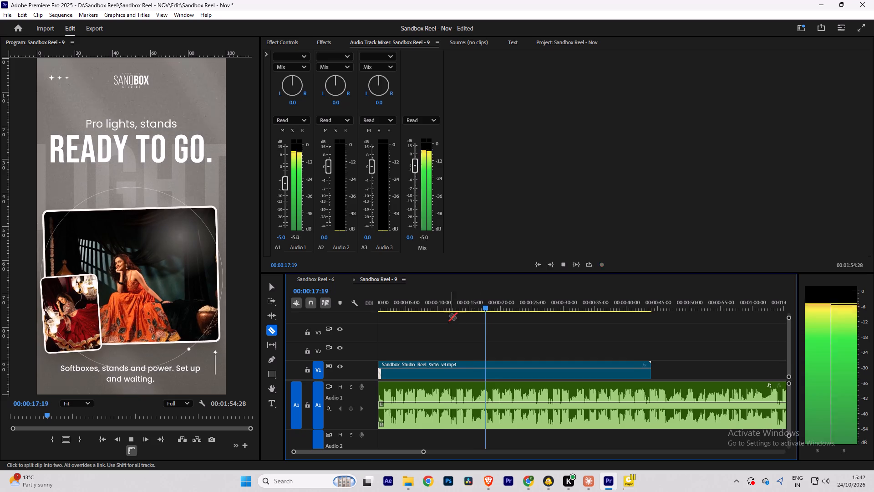
Replay the sequence from the start and split the music clip on A1 at about 9 seconds.
key(space)
drag(445, 305, 268, 309)
key(space)
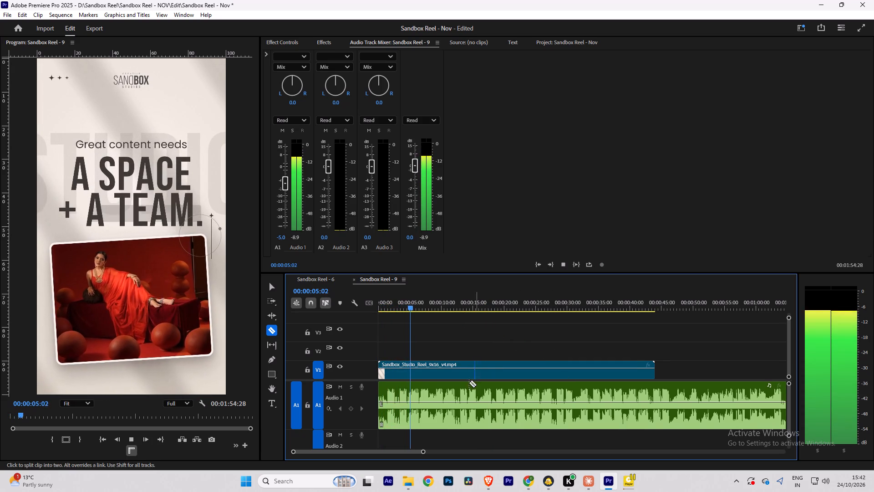
alt+scroll(414, 408, up, 5)
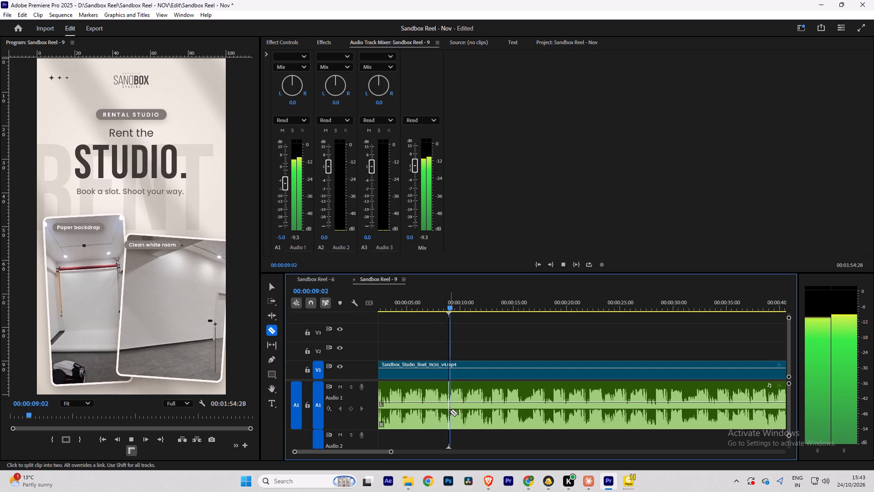
key(space)
click(451, 404)
Play the music around the end of the video, between about 28 and 48 seconds, to find a second cut point.
alt+scroll(453, 411, down, 10)
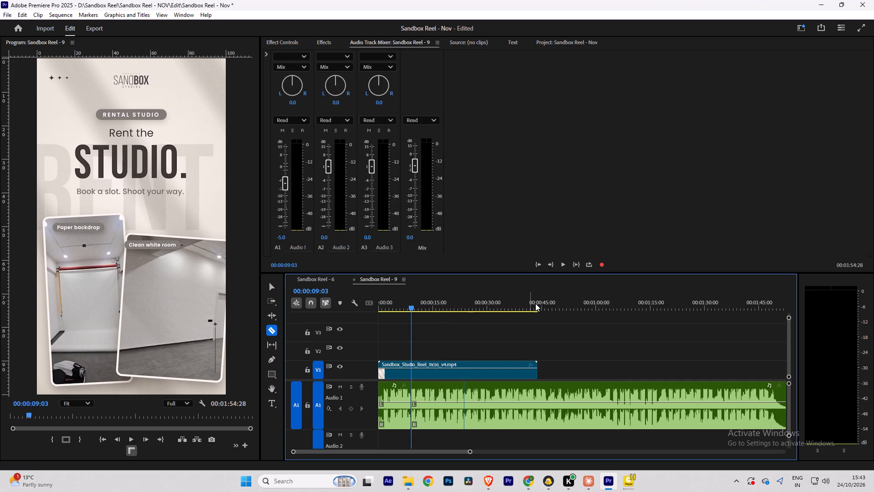
click(548, 300)
key(space)
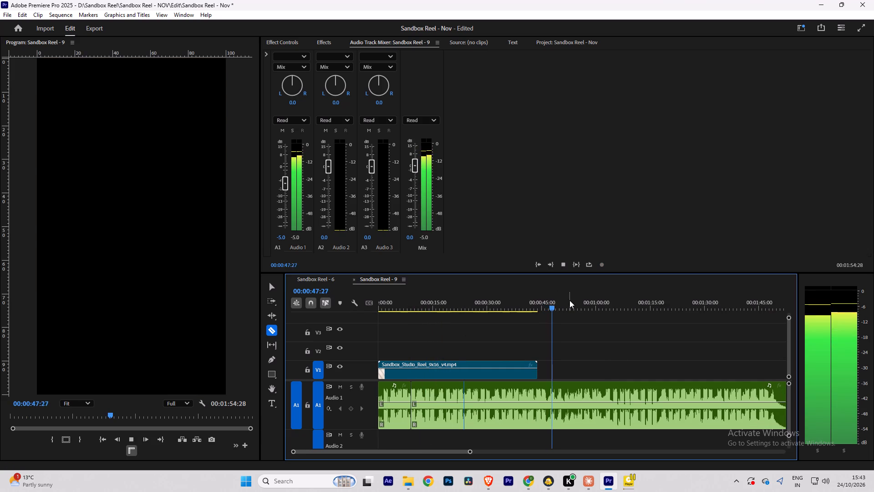
click(528, 306)
key(space)
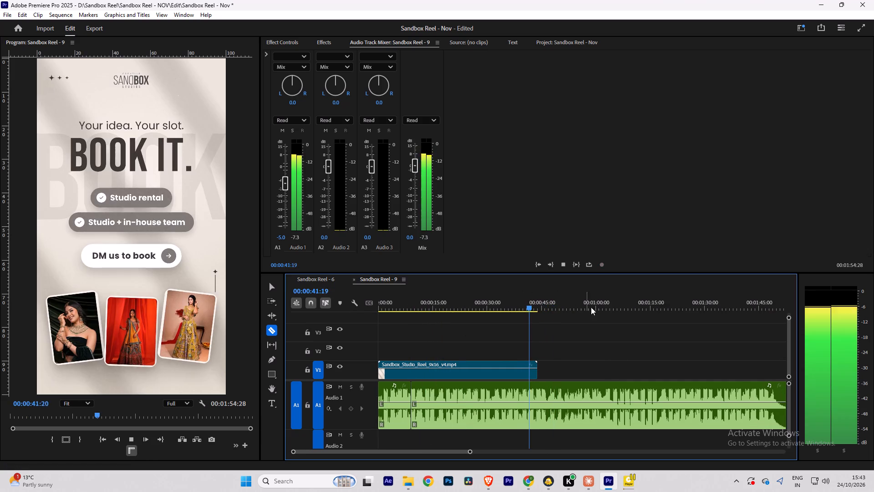
click(481, 301)
key(space)
click(495, 300)
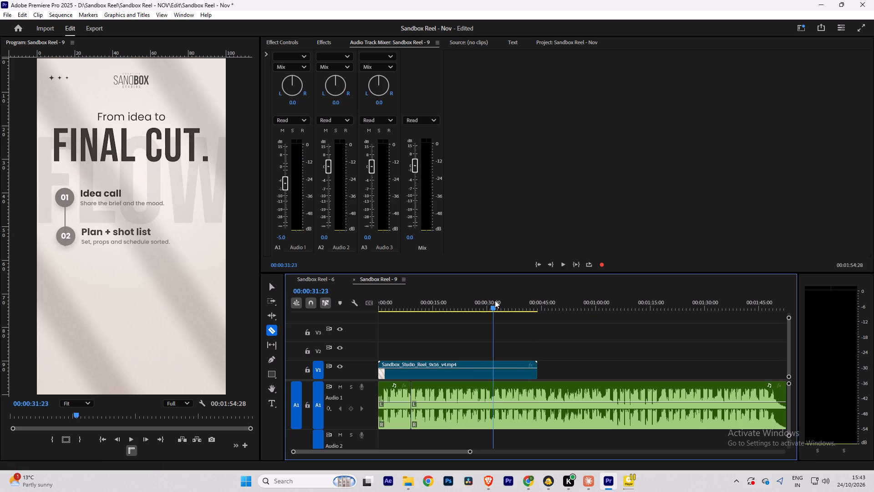
key(space)
key(space)
Split the music on A1 at about 31 seconds and ripple delete the section between the two cuts.
alt+scroll(493, 403, up, 5)
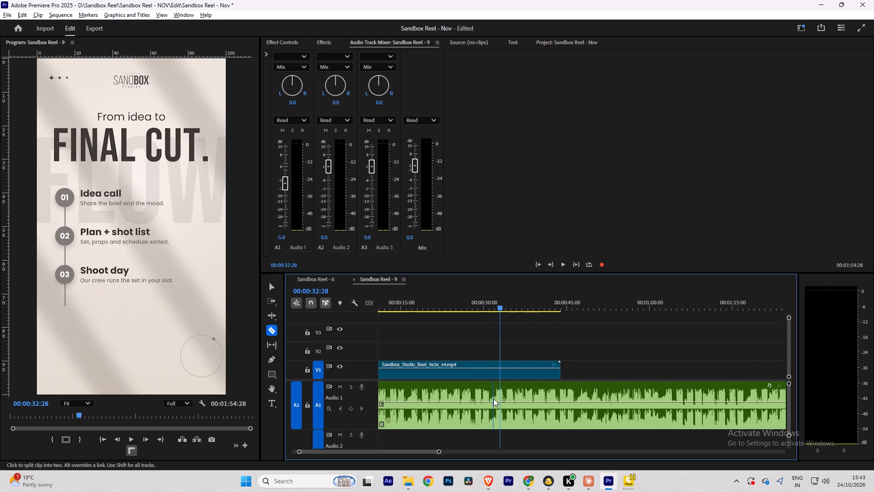
click(479, 306)
key(space)
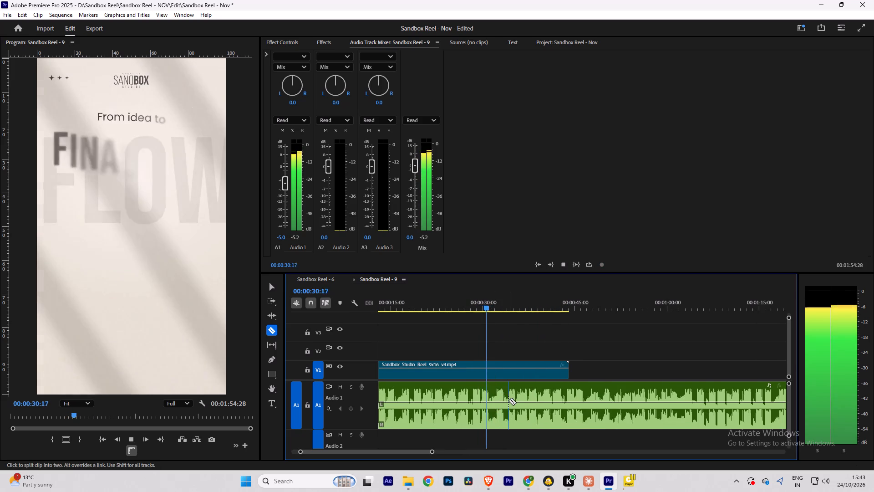
key(space)
click(490, 404)
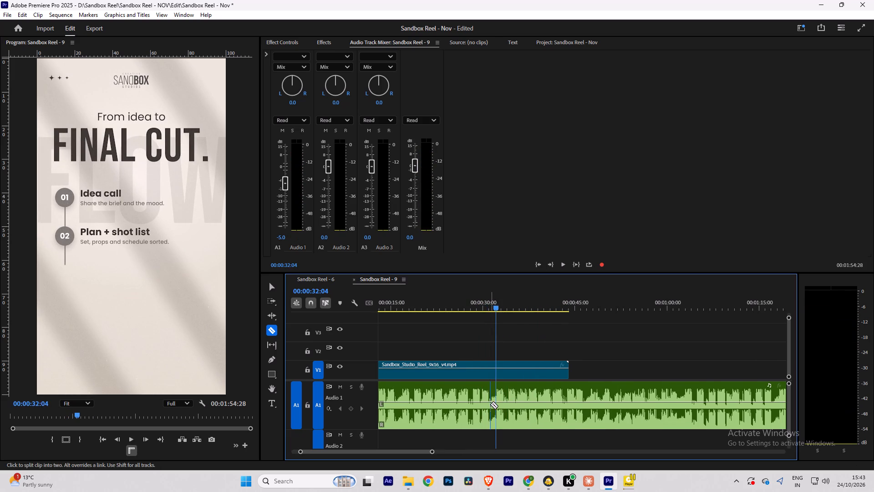
alt+scroll(503, 407, down, 11)
key(v)
click(407, 420)
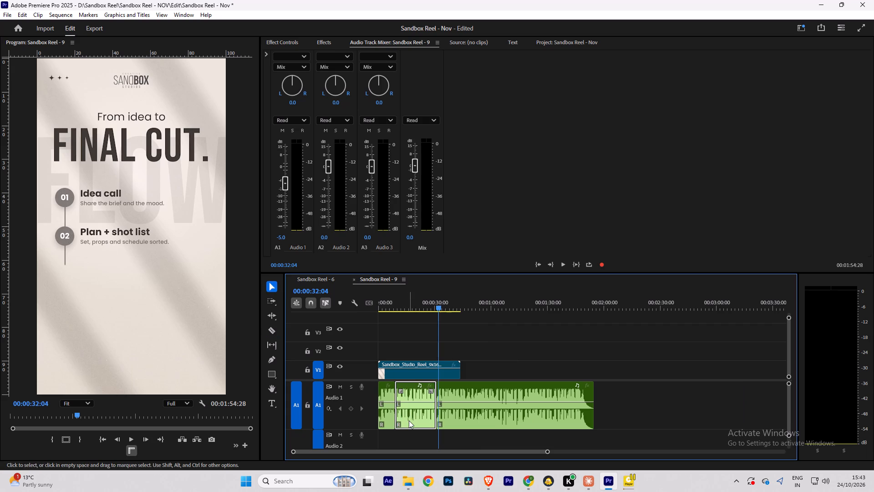
key(shift+Delete)
Play across the join between the two music segments at about 9 seconds to check the transition.
key(space)
alt+scroll(393, 355, up, 7)
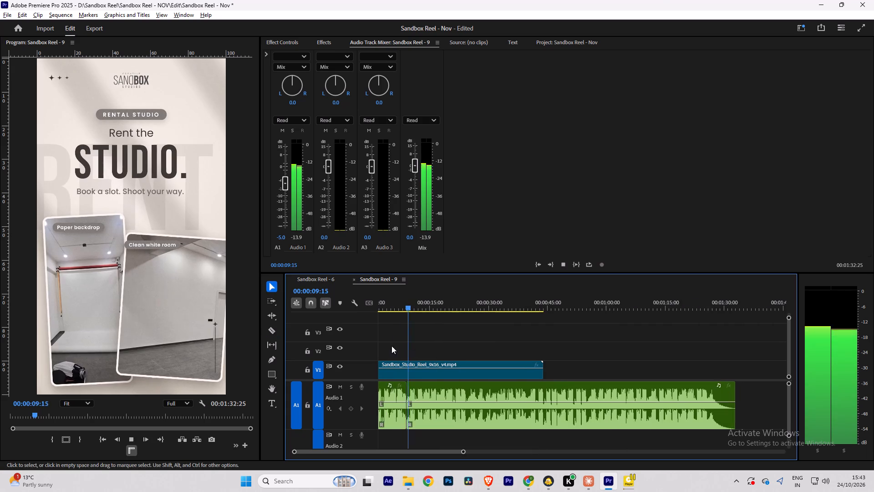
alt+scroll(391, 346, up, 8)
click(403, 303)
key(space)
alt+scroll(412, 359, up, 5)
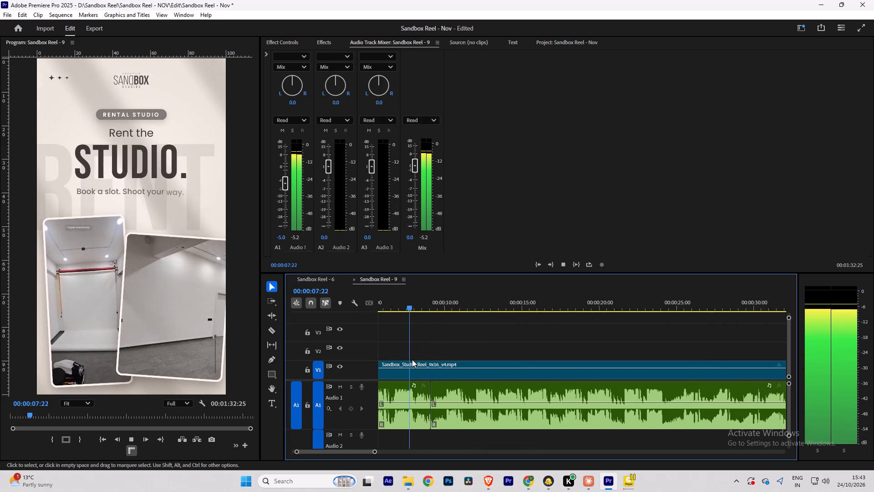
key(space)
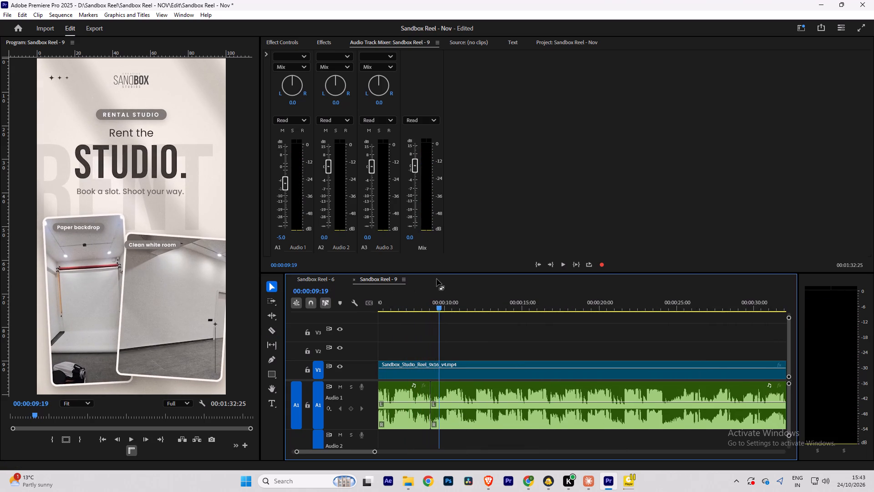
Enlarge the timeline area, move the second music segment down to A2, and extend its start back to about 7 seconds.
drag(434, 273, 447, 196)
drag(446, 386, 447, 406)
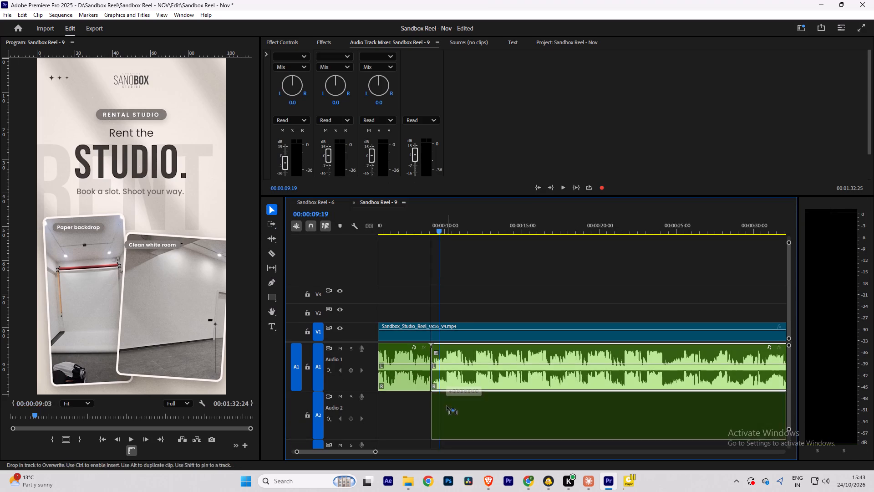
drag(447, 406, 447, 406)
drag(433, 399, 401, 398)
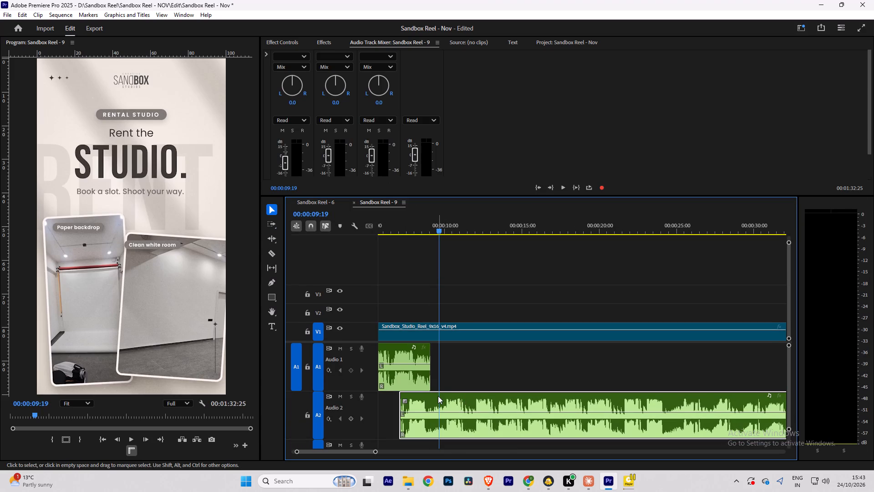
alt+scroll(426, 400, up, 3)
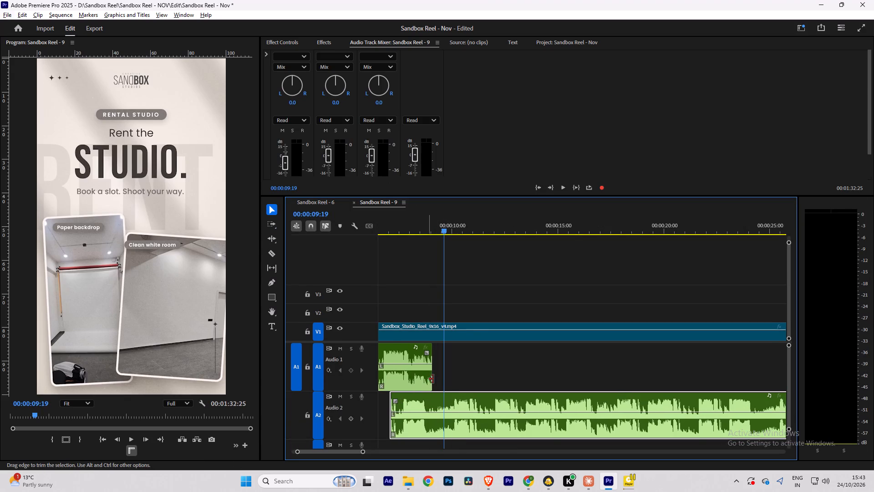
Extend the first music segment on A1 to about 13 seconds and slide the A2 segment earlier, starting at about 6 seconds, matching the waveforms.
drag(433, 379, 513, 379)
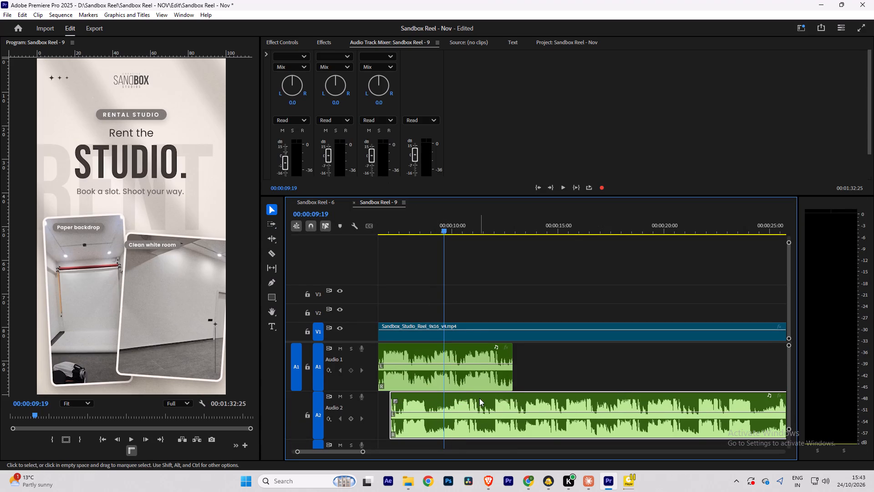
alt+scroll(464, 399, down, 4)
alt+scroll(418, 399, up, 11)
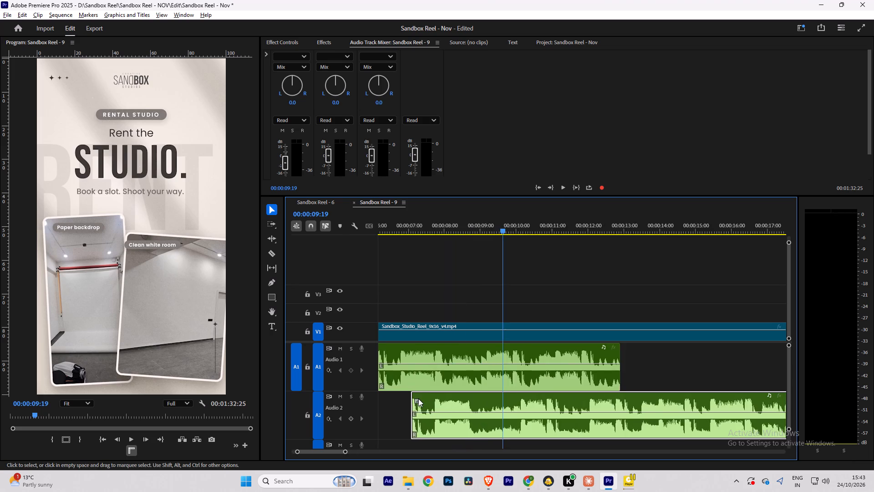
alt+scroll(418, 399, up, 3)
scroll(426, 400, up, 6)
drag(536, 400, 498, 399)
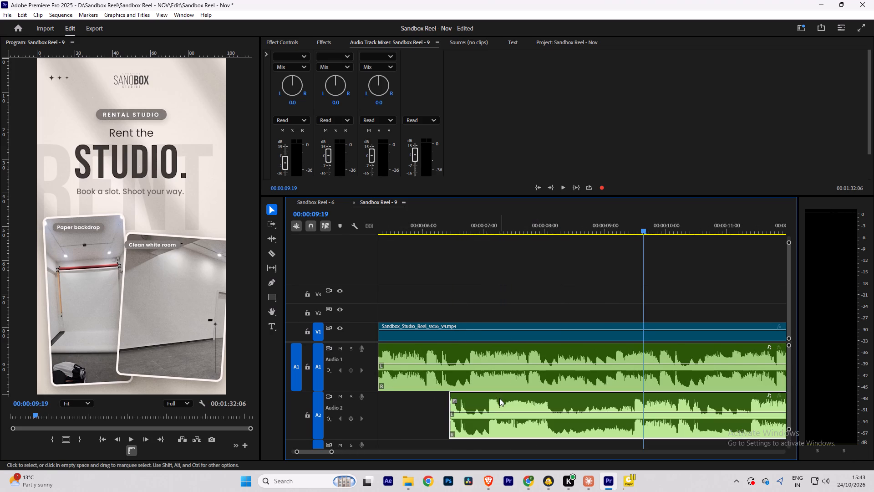
drag(510, 397, 493, 397)
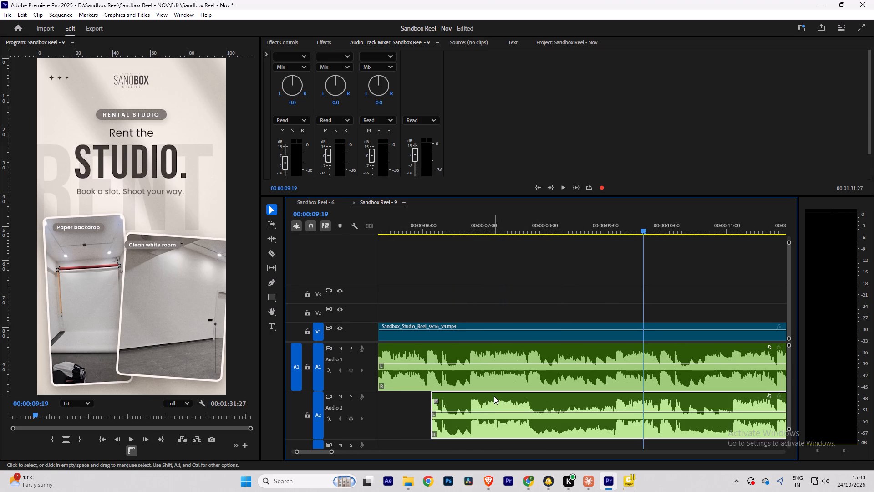
Trim the first music segment's end back to about 6 seconds and move the A2 segment up to A1 directly after it.
scroll(492, 396, down, 11)
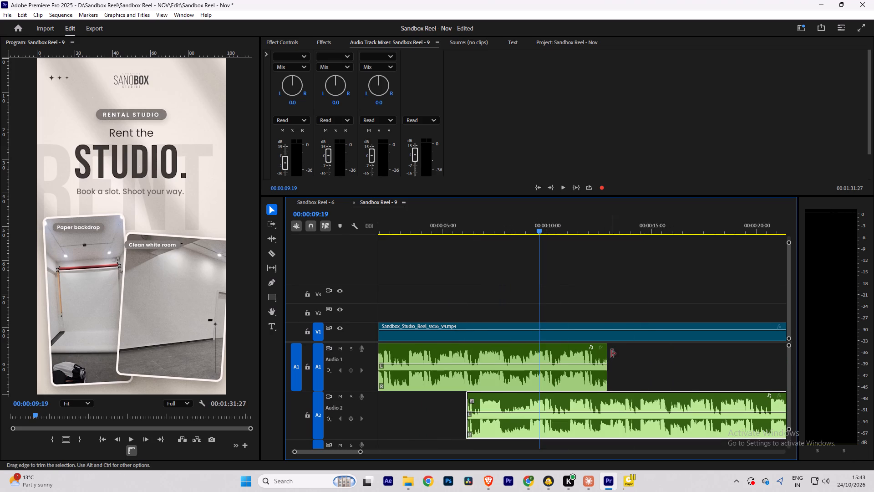
drag(607, 352, 466, 353)
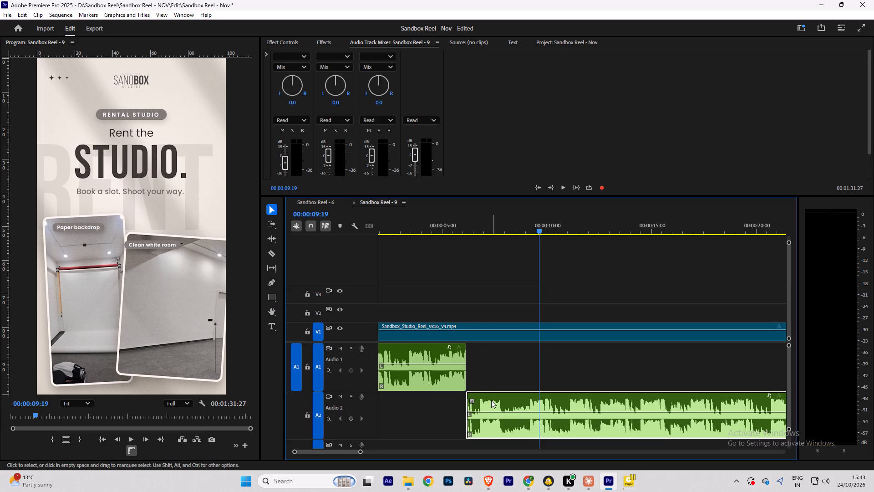
drag(490, 396, 490, 361)
Play across the join at about 6 seconds, and again from the sequence start to about 27 seconds, to check the transition.
click(451, 223)
key(space)
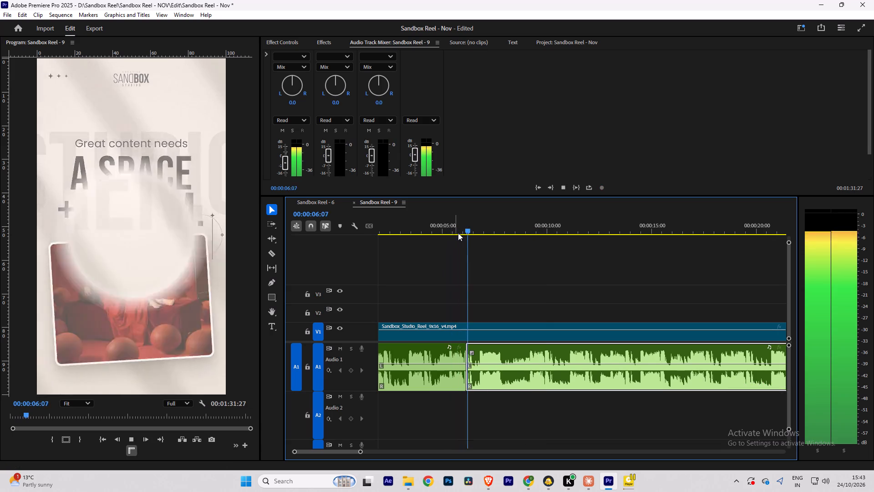
alt+scroll(499, 290, down, 11)
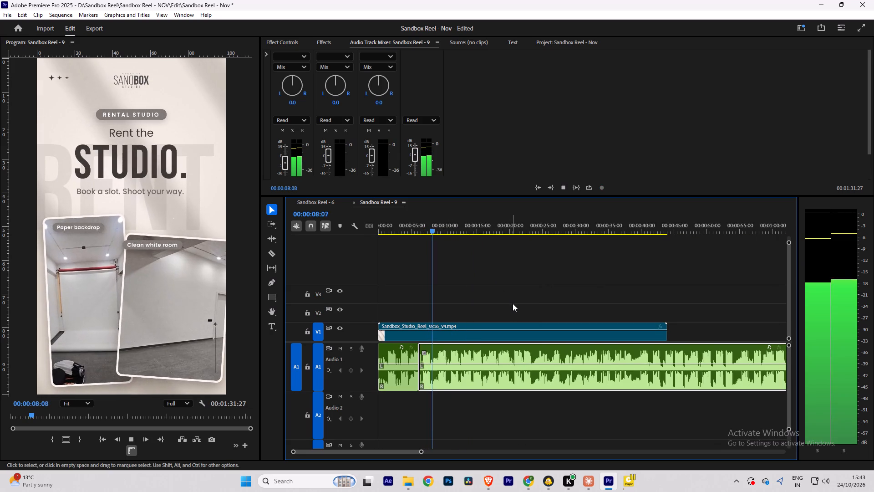
alt+scroll(542, 312, down, 4)
drag(395, 224, 294, 233)
key(space)
alt+scroll(404, 387, up, 10)
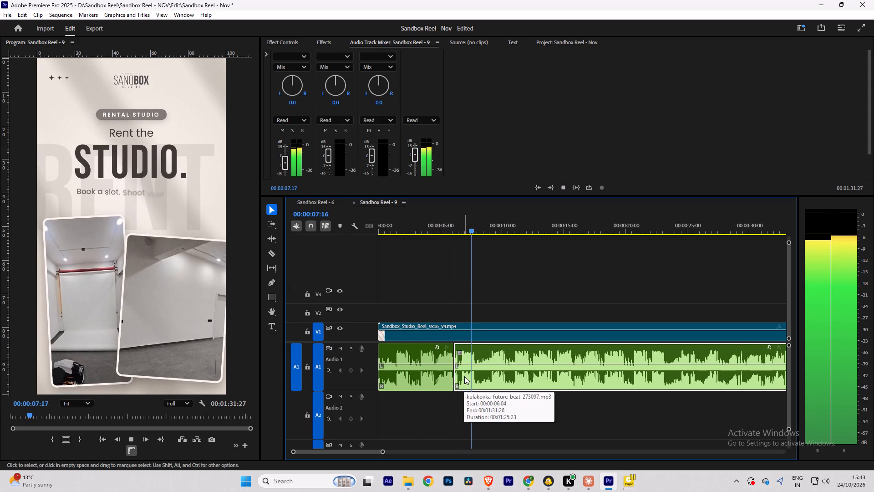
alt+scroll(467, 375, down, 4)
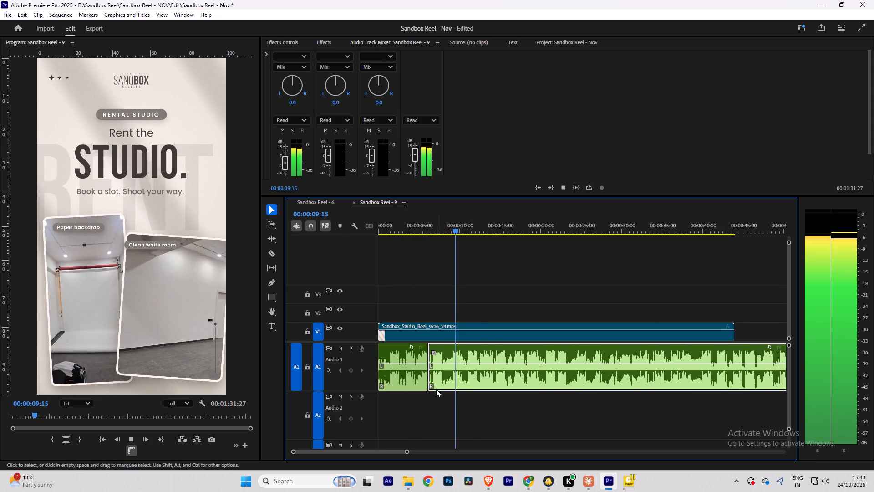
alt+scroll(438, 389, down, 8)
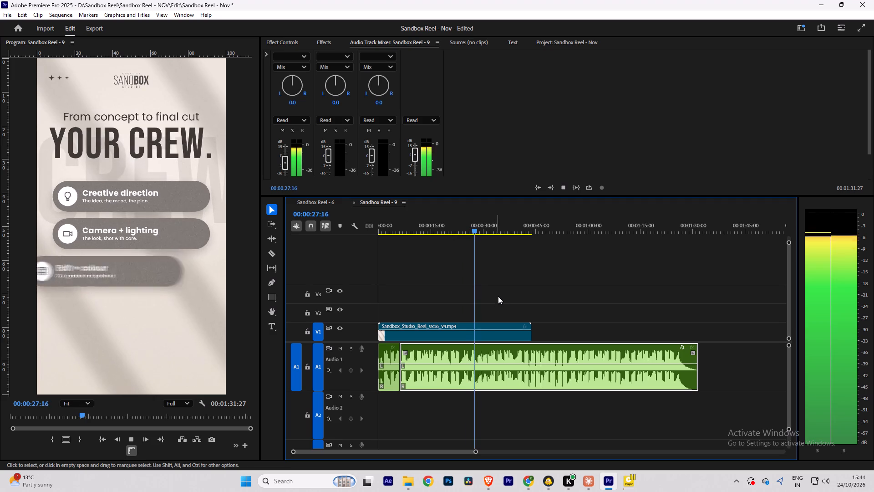
Play the music around 31 seconds to find a cut point and split it on A1 at 00:00:32:08.
click(573, 228)
key(space)
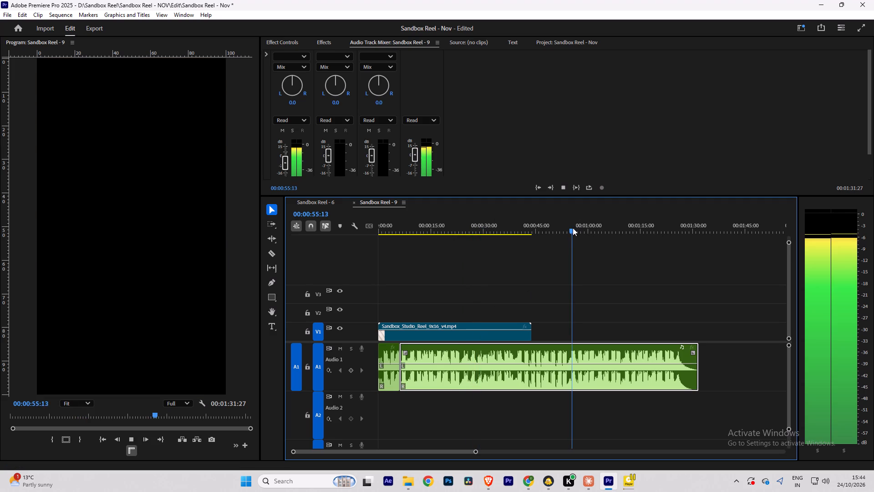
click(487, 228)
key(space)
alt+scroll(491, 275, up, 4)
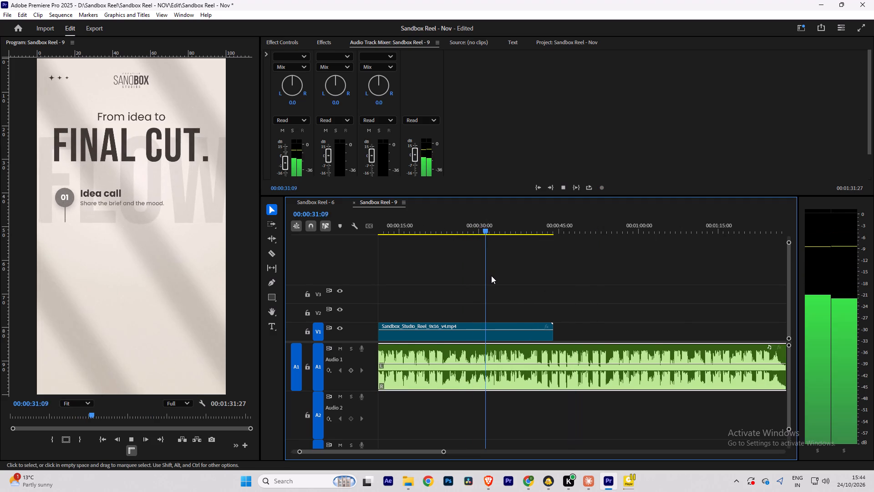
key(c)
alt+scroll(493, 370, up, 5)
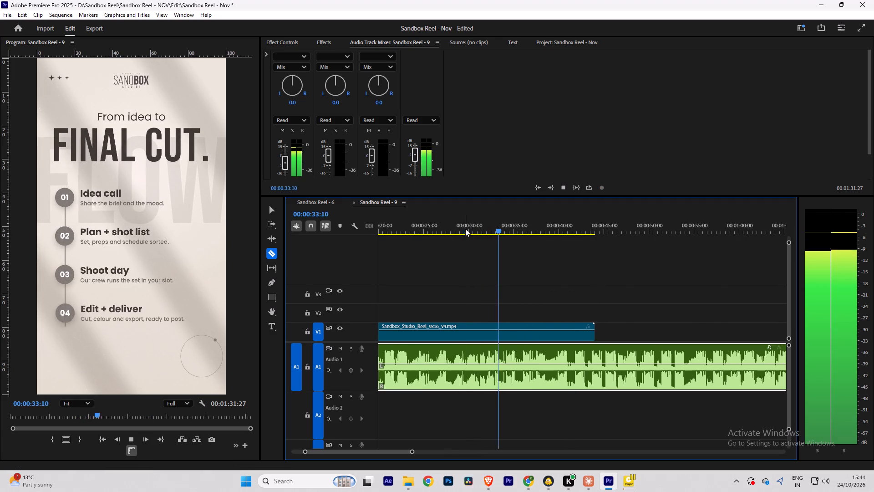
click(465, 228)
key(space)
alt+scroll(480, 353, up, 5)
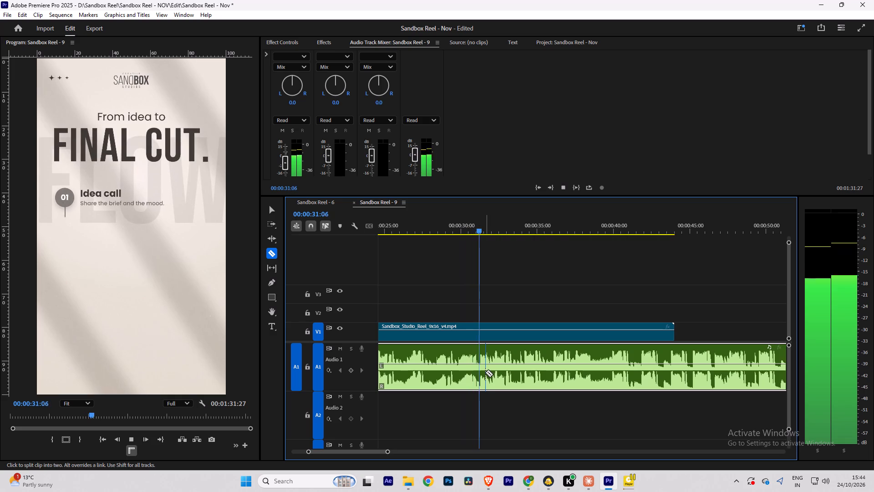
key(space)
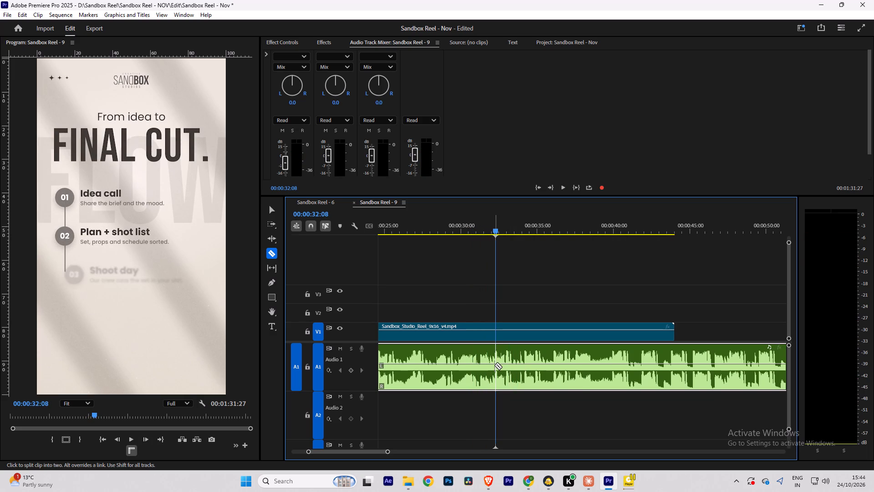
click(494, 365)
Play the remaining music at several points between about 48 and 70 seconds to find a second cut point.
alt+scroll(495, 364, down, 11)
click(593, 231)
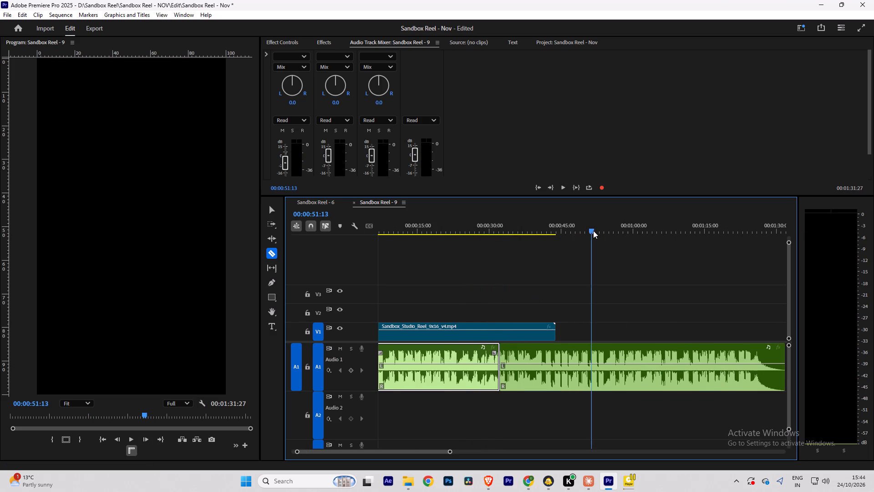
key(space)
click(624, 221)
key(space)
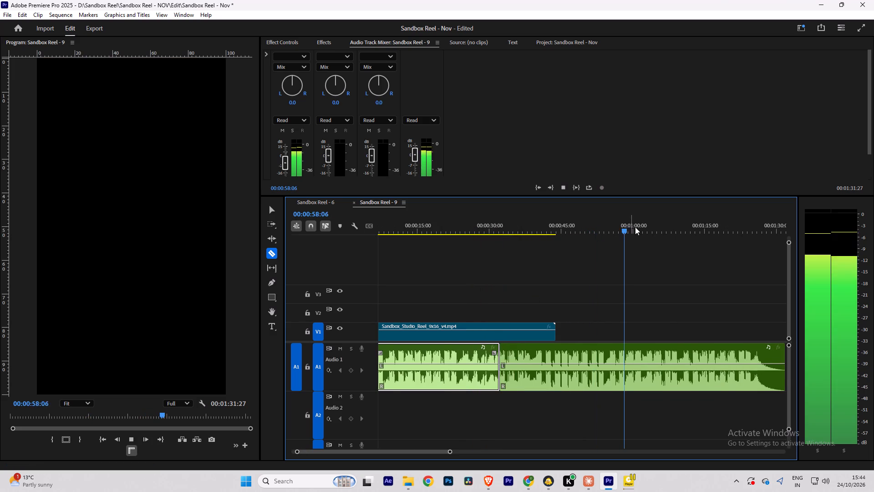
click(596, 221)
key(space)
click(637, 225)
key(space)
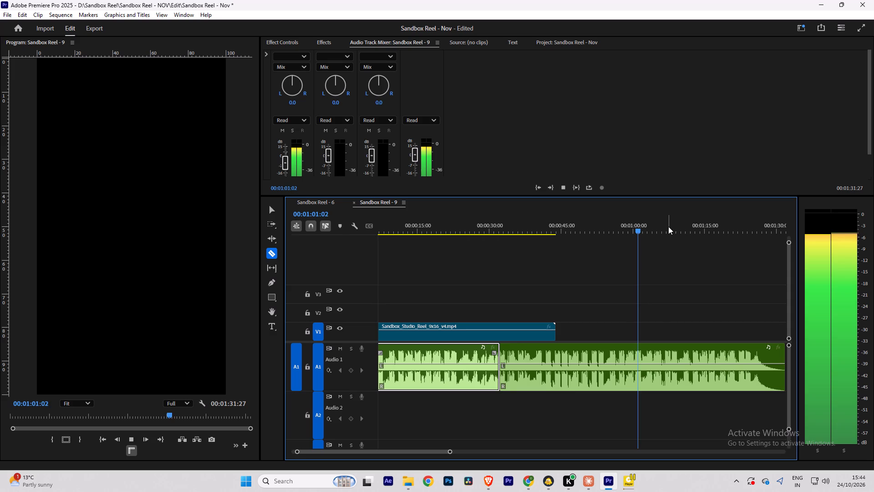
click(675, 226)
key(space)
click(576, 225)
key(space)
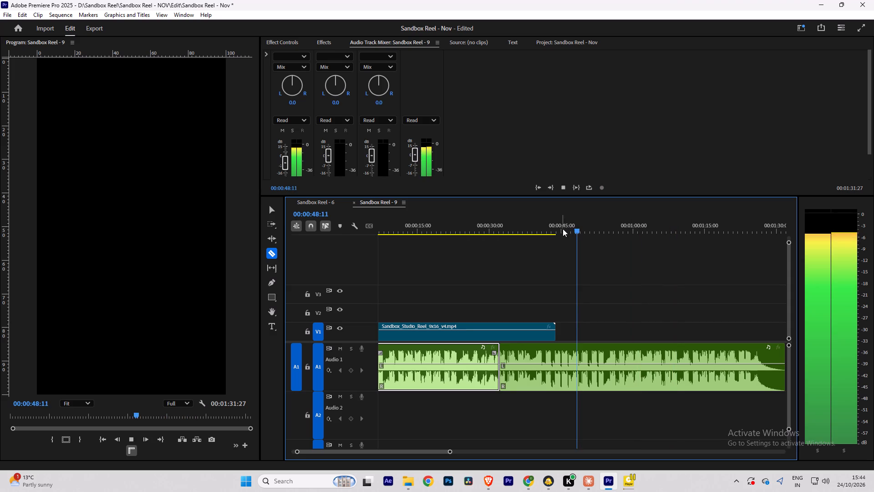
click(599, 226)
key(space)
Split the music on A1 at about 54 seconds and ripple delete the section between the two cuts.
alt+scroll(606, 321, up, 5)
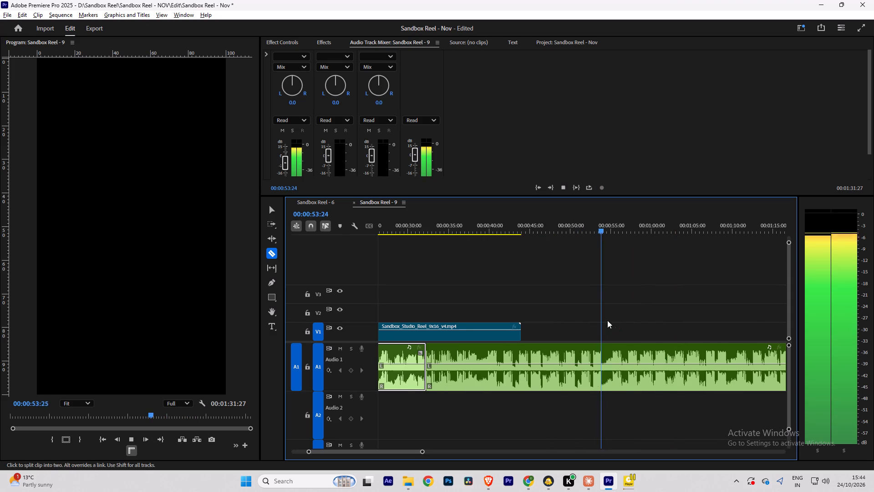
click(606, 369)
key(space)
click(559, 372)
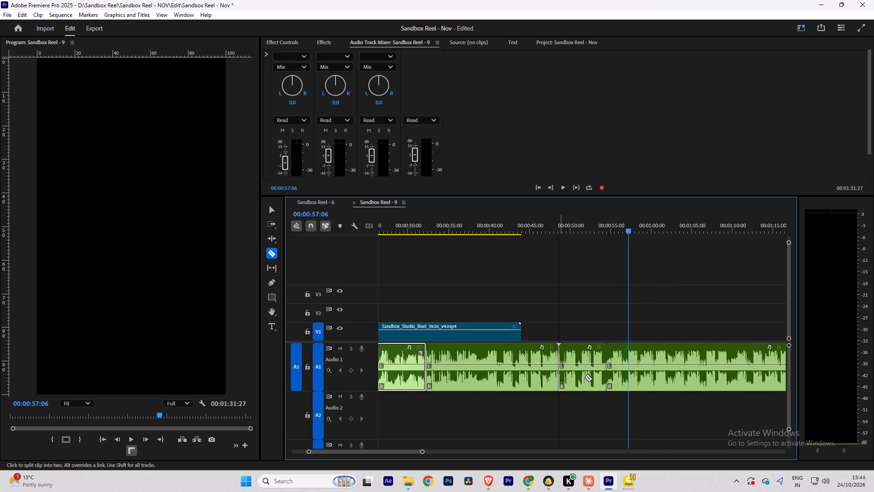
key(ctrl+z)
key(v)
click(557, 383)
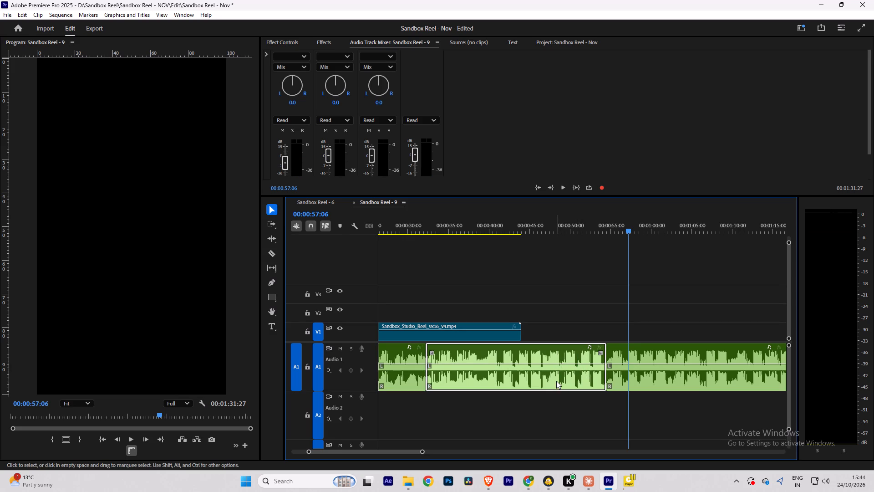
key(shift+Delete)
Play across the new join between the music segments at about 32 seconds to check the transition.
click(414, 227)
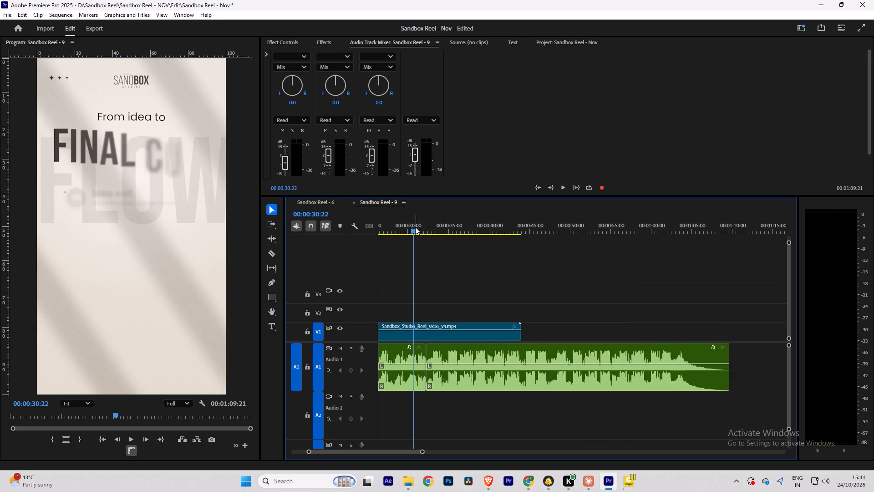
key(space)
alt+scroll(419, 311, up, 11)
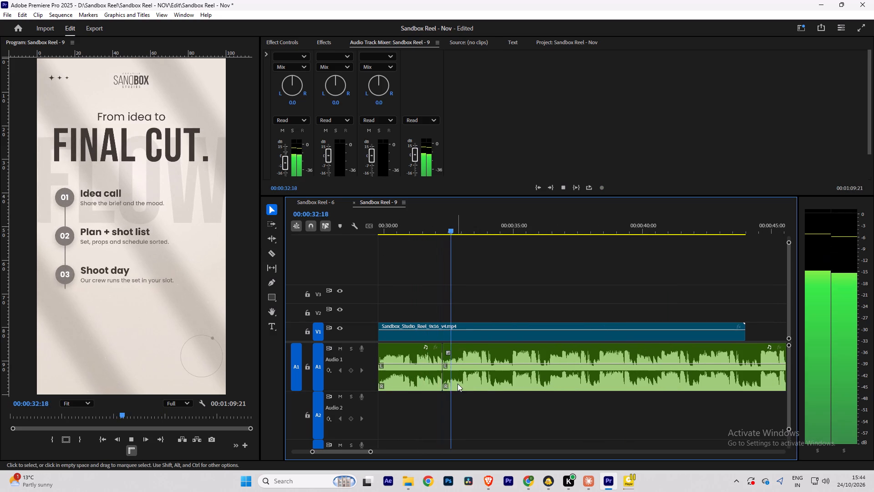
key(space)
Move the last music segment down to A2, extend its start back to about 21 seconds and the A1 segment's end to about 36 seconds.
drag(462, 385, 462, 408)
drag(442, 400, 395, 401)
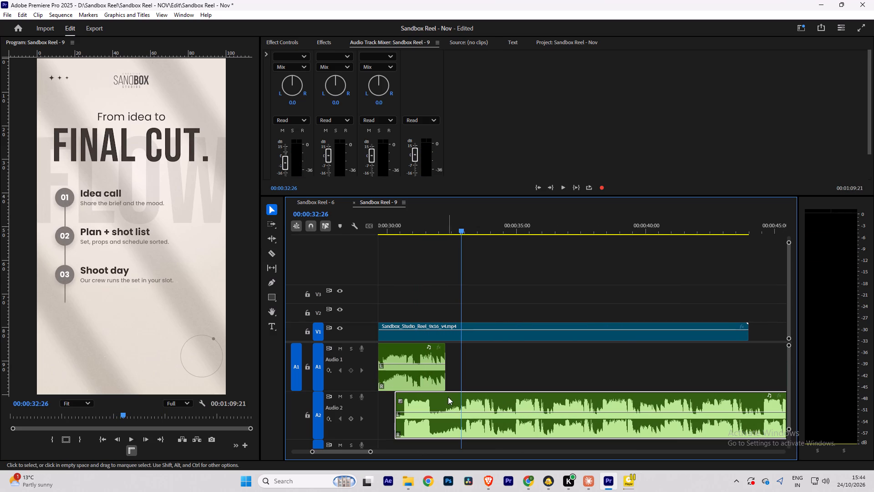
drag(448, 372, 559, 371)
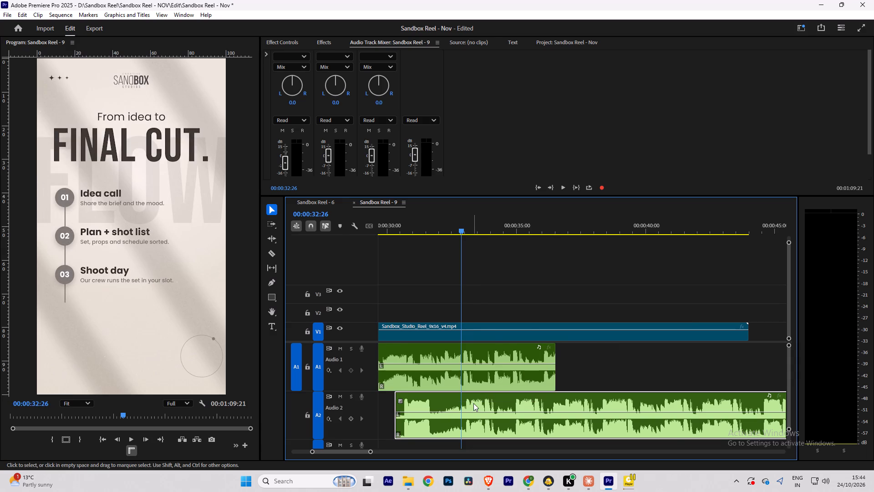
alt+scroll(473, 403, down, 4)
alt+scroll(439, 395, up, 9)
alt+scroll(526, 400, down, 9)
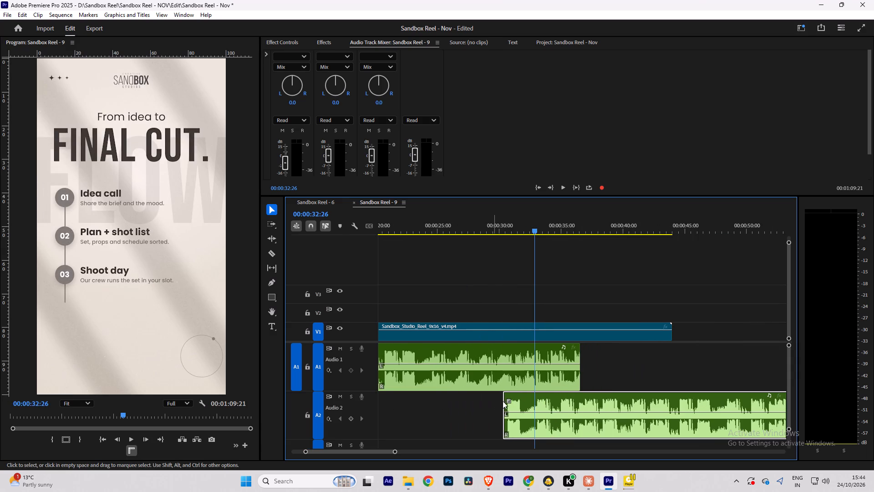
drag(503, 400, 443, 400)
alt+scroll(435, 399, up, 2)
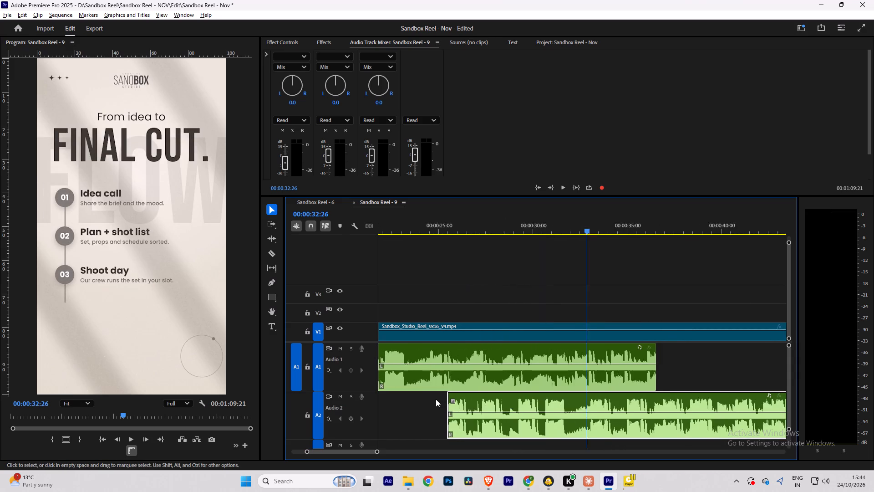
alt+scroll(436, 399, up, 5)
drag(451, 398, 395, 394)
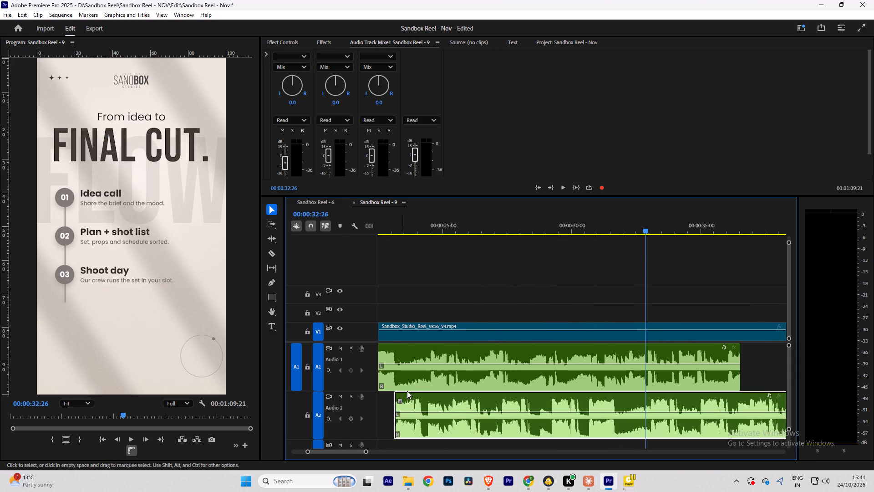
alt+scroll(418, 395, up, 13)
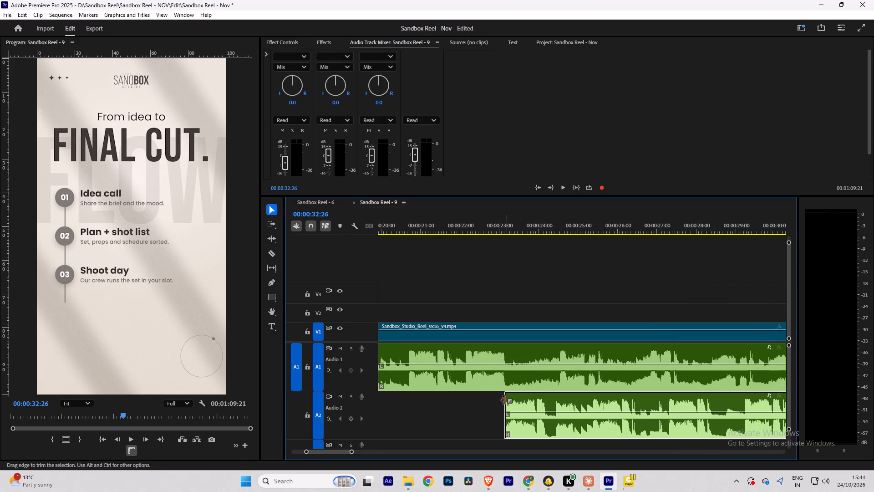
drag(504, 400, 409, 400)
Slide the A2 music segment about 19 frames later so its waveform lines up with the segment on A1.
drag(475, 400, 493, 399)
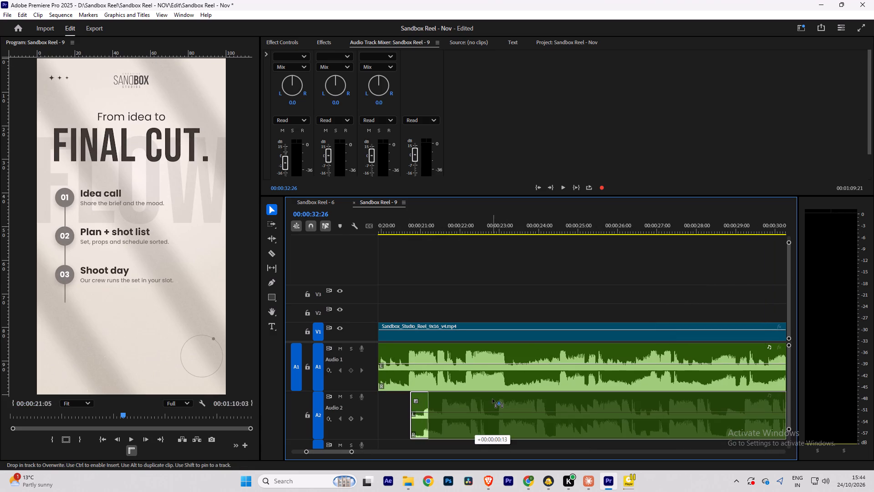
drag(493, 399, 497, 399)
alt+scroll(476, 399, up, 3)
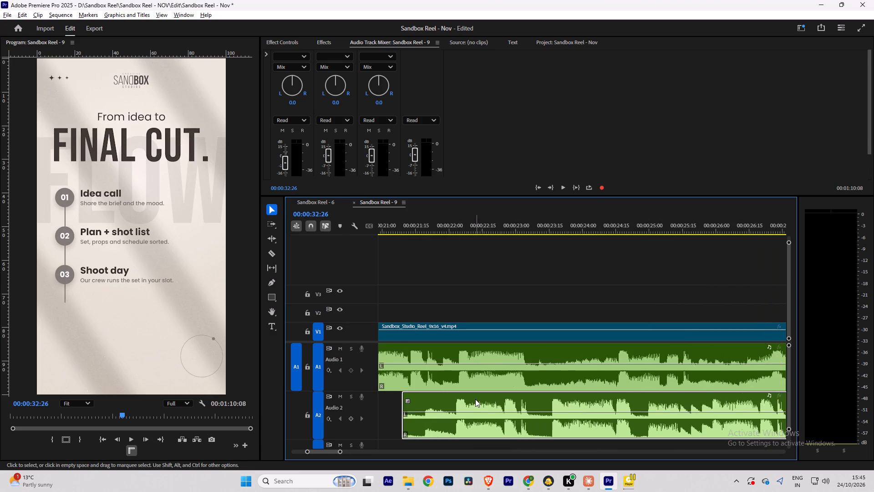
alt+scroll(475, 399, up, 5)
drag(462, 400, 467, 399)
alt+scroll(539, 406, down, 4)
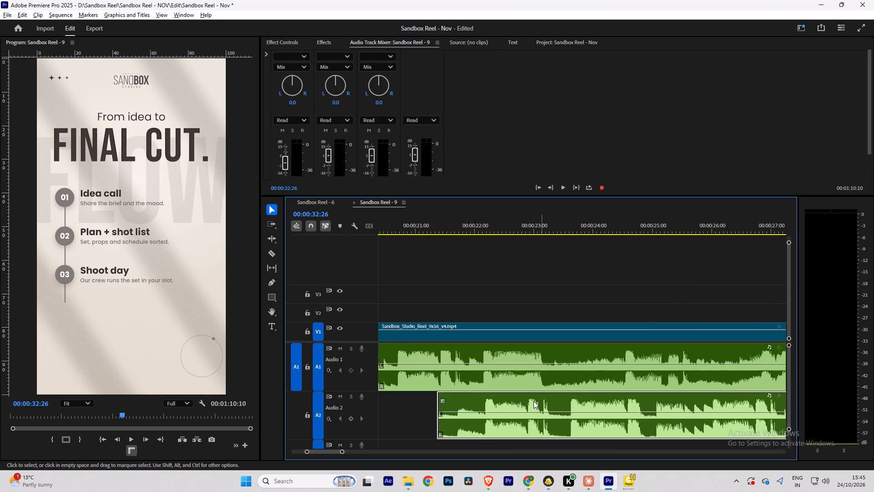
alt+scroll(534, 401, down, 4)
alt+scroll(474, 402, down, 10)
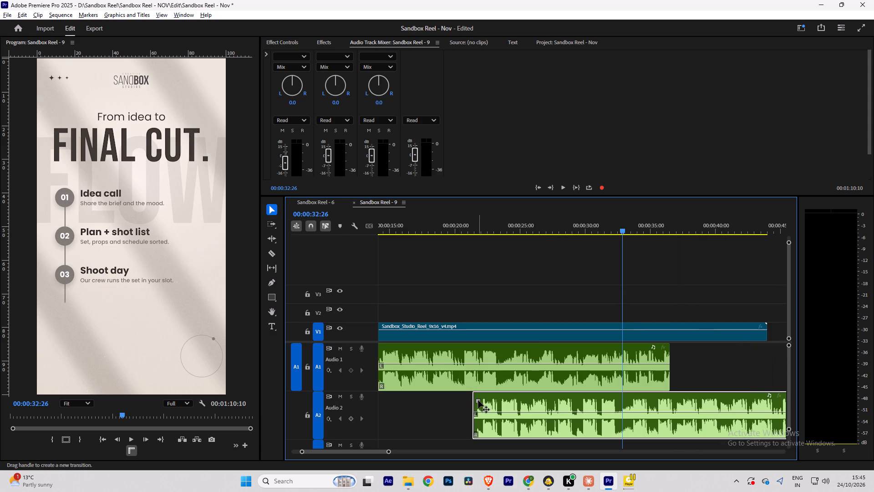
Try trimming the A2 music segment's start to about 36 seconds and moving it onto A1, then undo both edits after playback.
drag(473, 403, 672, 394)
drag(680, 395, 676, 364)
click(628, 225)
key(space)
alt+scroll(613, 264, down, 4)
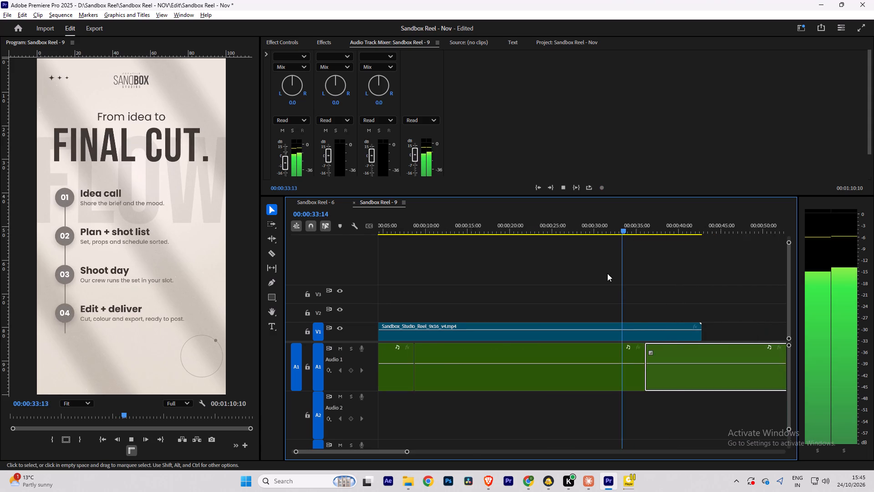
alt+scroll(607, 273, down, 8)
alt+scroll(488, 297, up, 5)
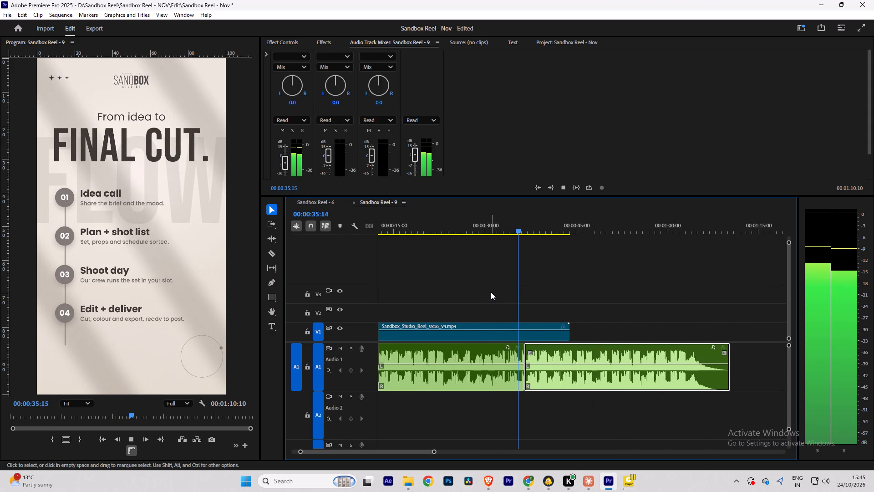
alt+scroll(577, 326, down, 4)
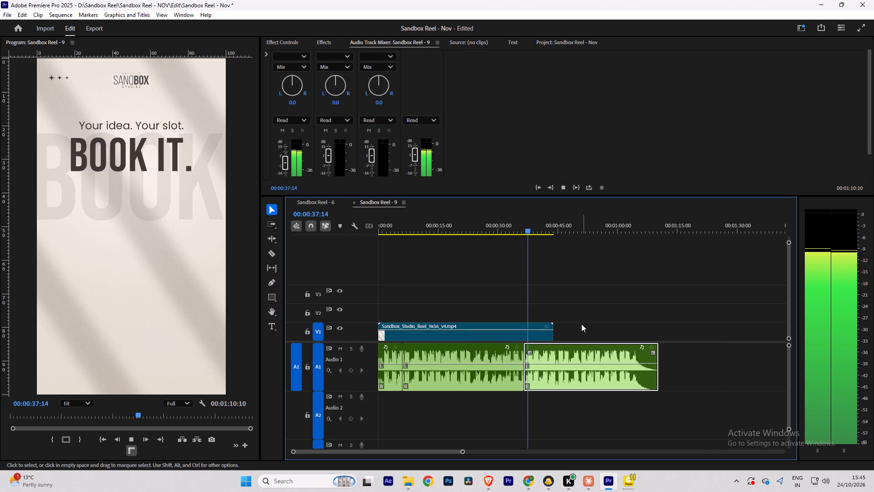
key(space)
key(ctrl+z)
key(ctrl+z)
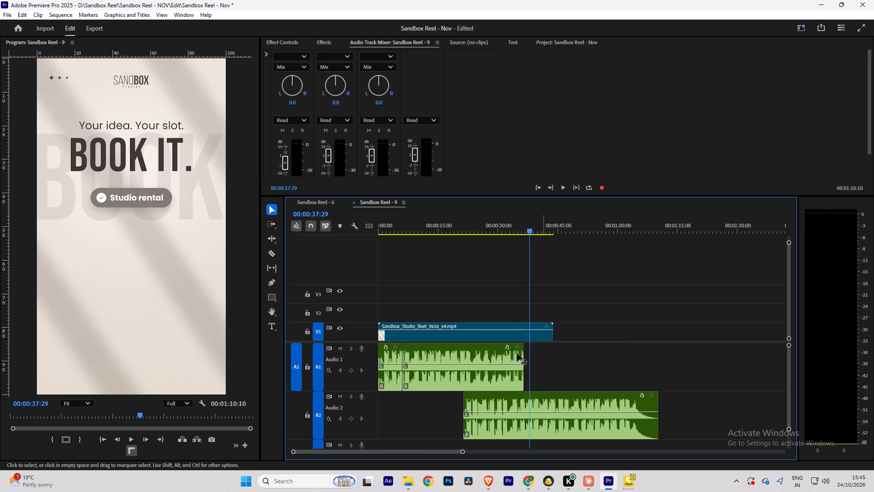
Move the A2 music segment straight up onto A1 so it takes over from about 21 seconds.
alt+scroll(454, 401, up, 20)
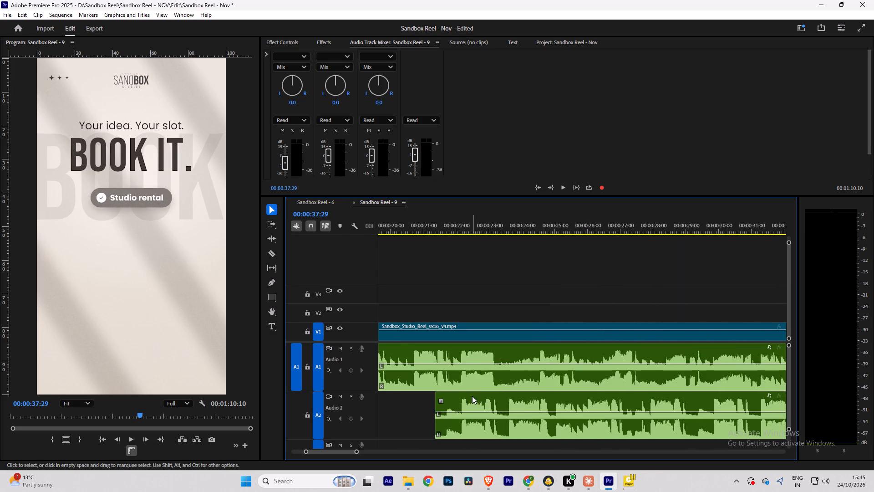
drag(472, 396, 472, 378)
Play across the new join at about 21 seconds and again around 32 seconds to check the music.
alt+scroll(482, 384, down, 4)
click(444, 228)
key(space)
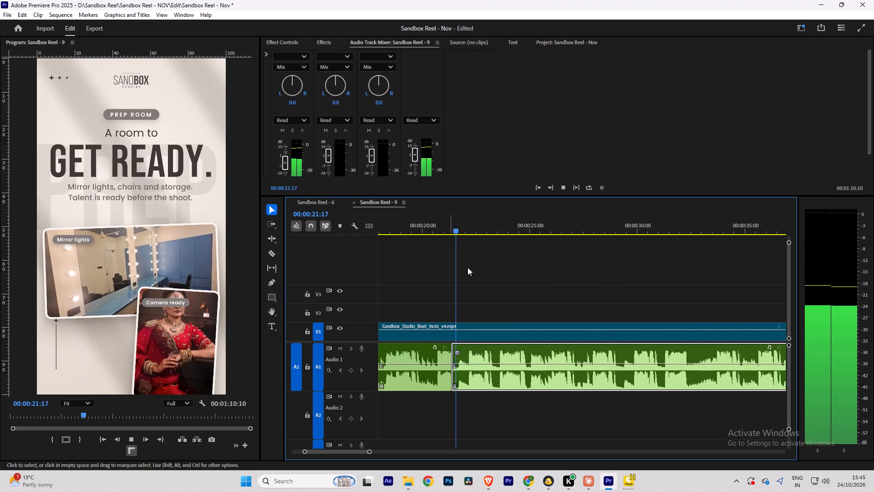
alt+scroll(511, 289, down, 7)
click(467, 229)
key(space)
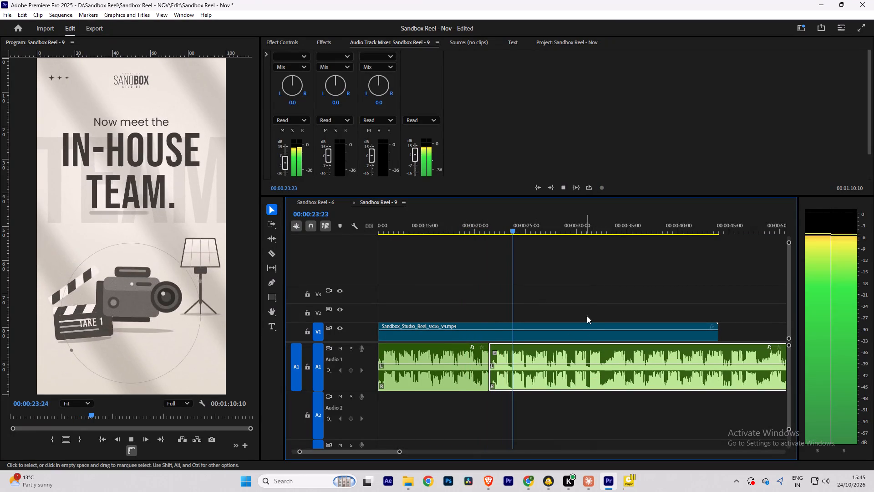
click(590, 231)
key(space)
alt+scroll(599, 276, down, 5)
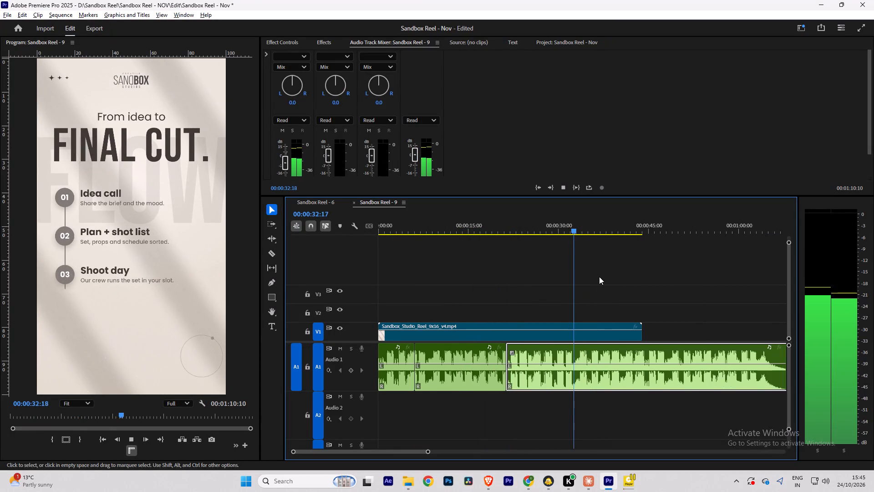
key(space)
Trim about 11.5 seconds off the last music segment's start, slide it back to the 21-second join, and play across it.
drag(508, 351, 578, 353)
drag(617, 352, 548, 352)
click(498, 227)
key(space)
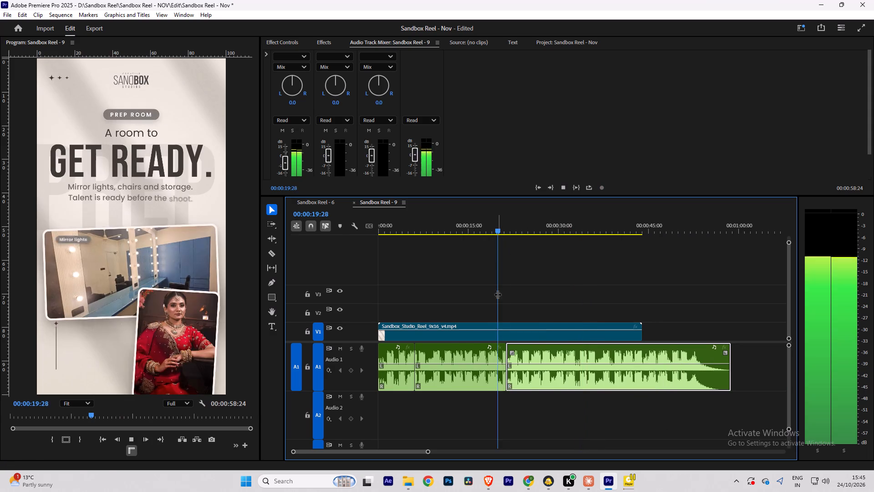
alt+scroll(498, 316, up, 6)
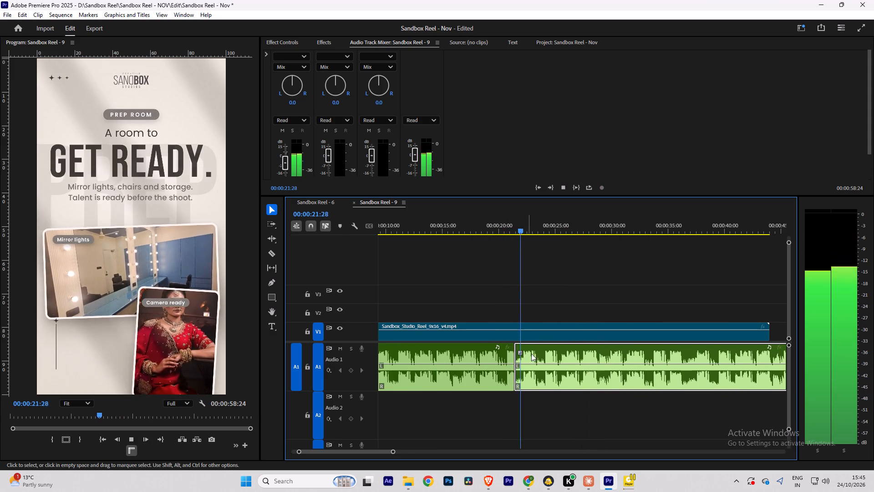
key(space)
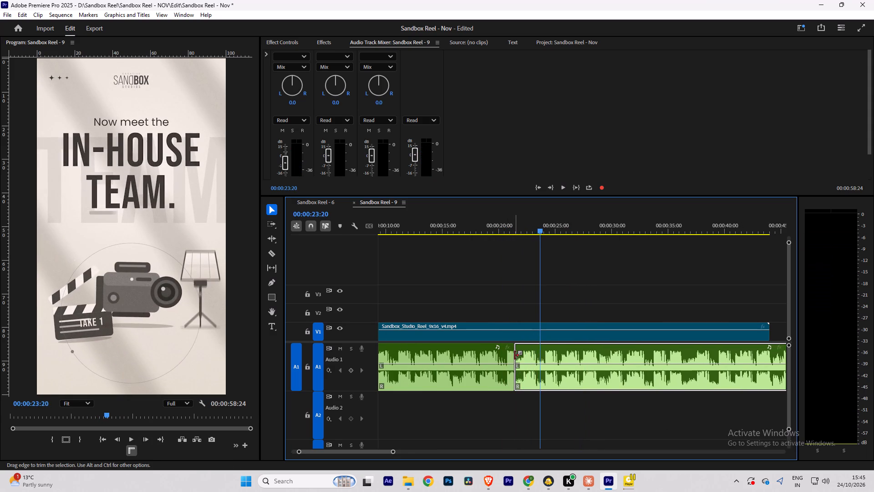
Trim about 2 more seconds off the last music segment's start and slide it back against the preceding segment.
drag(514, 354, 537, 353)
drag(568, 353, 546, 353)
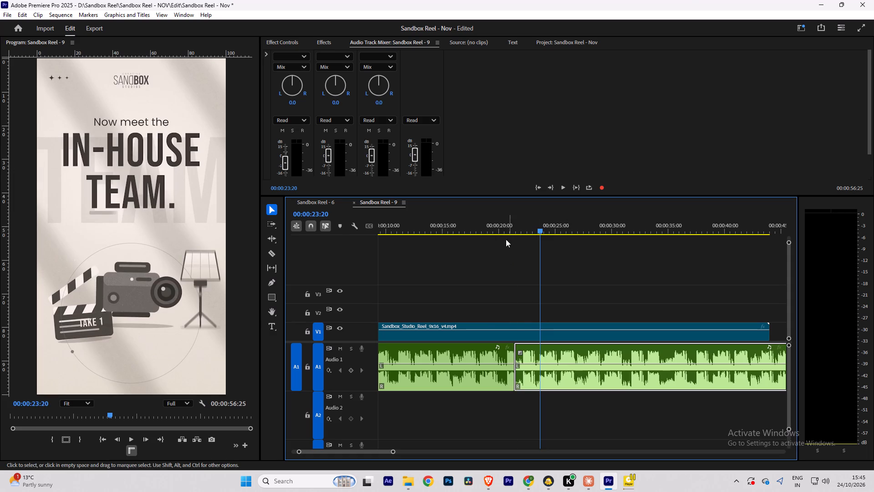
Play across the join at about 21 seconds repeatedly to find where the beat is off.
click(504, 235)
key(space)
click(505, 227)
key(space)
scroll(530, 303, up, 5)
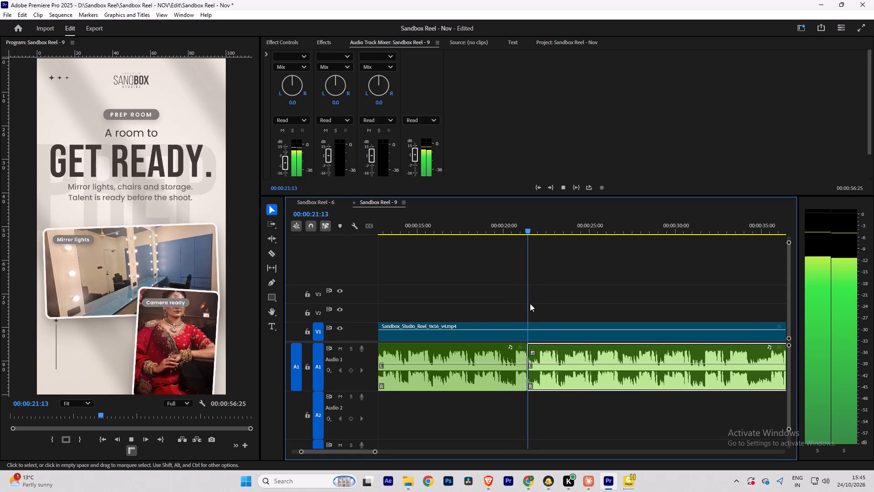
click(470, 234)
key(space)
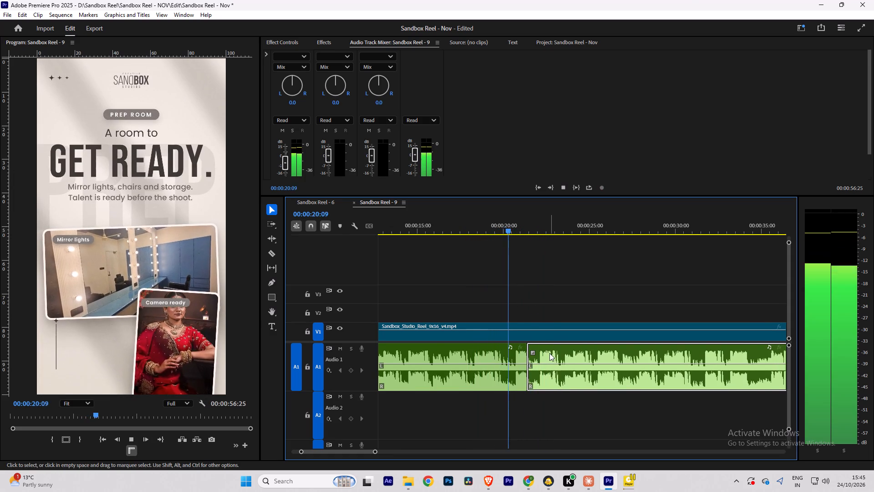
key(space)
click(543, 228)
click(537, 227)
key(space)
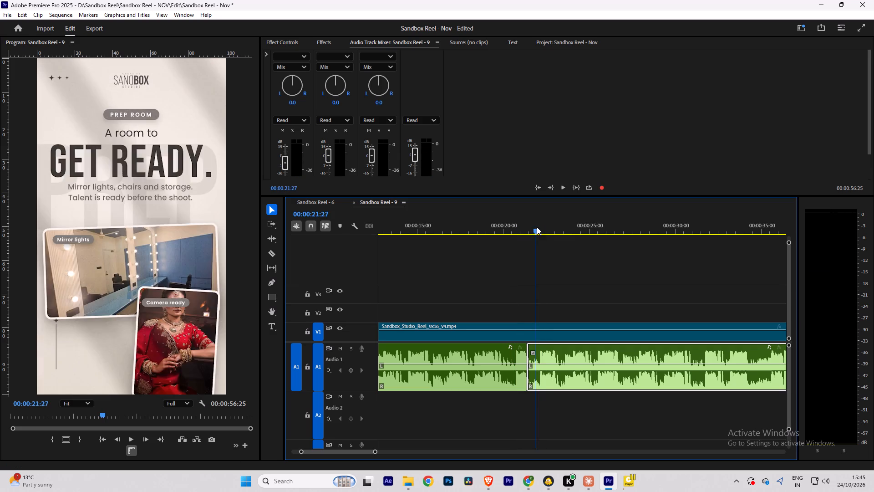
key(space)
Trim both sides of the music join, ending the earlier segment at about 20:21, and slide the last segment back against it.
drag(529, 353, 540, 351)
drag(528, 353, 516, 352)
drag(567, 351, 549, 352)
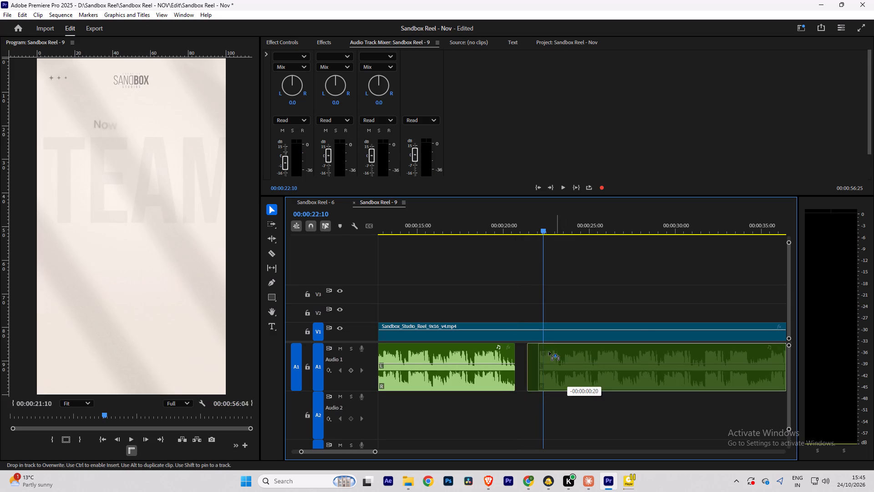
drag(549, 352, 547, 353)
Play across the join at about 20:21 and examine its waveform up close.
click(502, 227)
key(space)
alt+scroll(513, 332, up, 4)
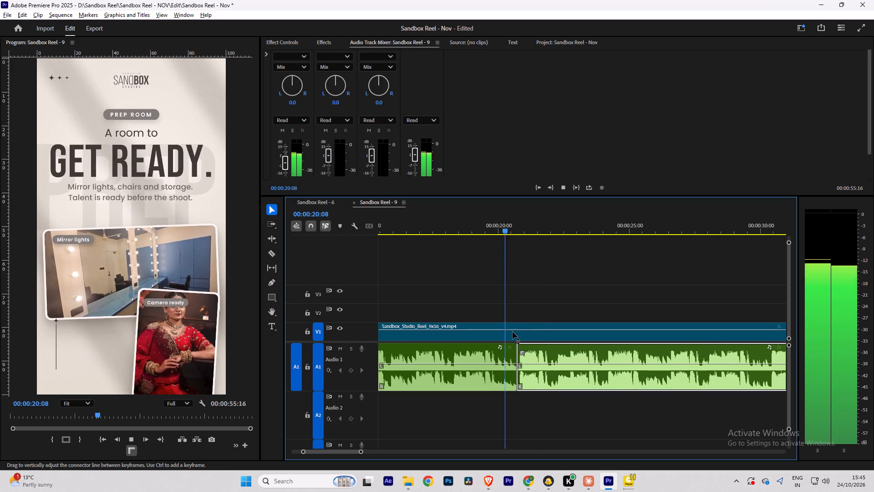
click(453, 227)
key(space)
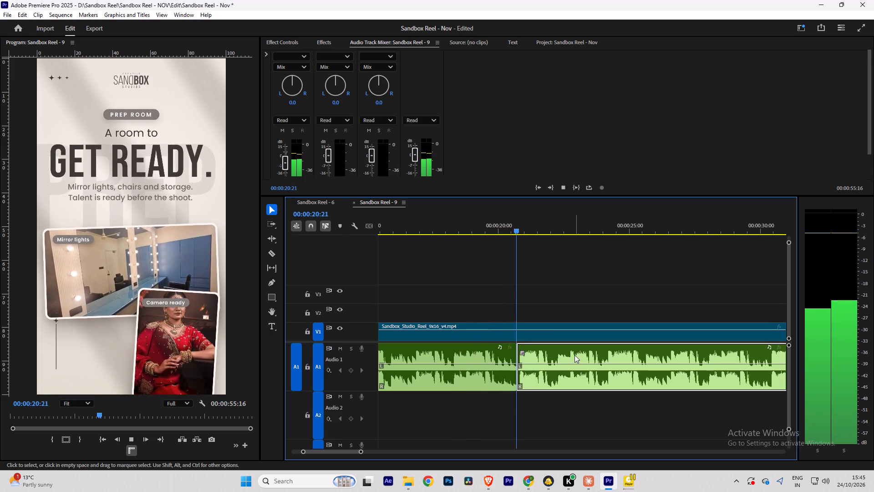
key(space)
scroll(520, 352, up, 20)
scroll(520, 352, up, 3)
scroll(660, 352, down, 5)
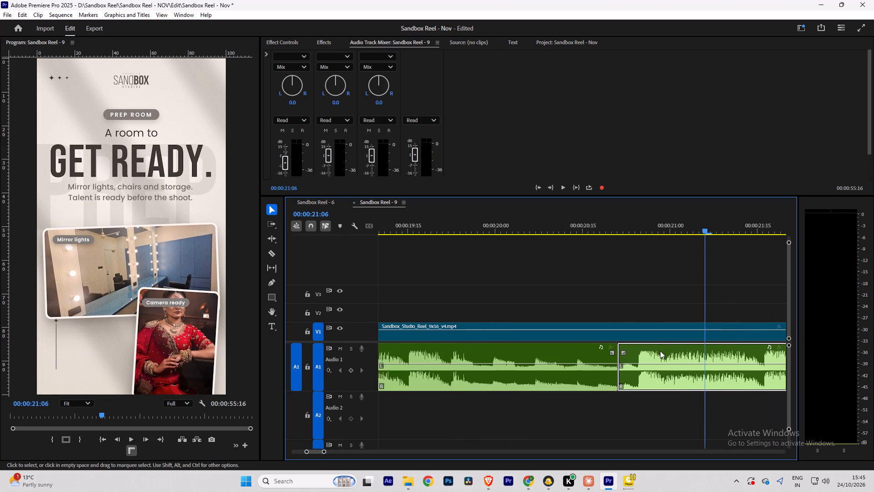
Trim about 3 frames off the last music segment's start and ripple delete the gap left at 20:21.
drag(619, 353, 635, 351)
click(628, 354)
right_click(626, 354)
click(645, 366)
click(642, 362)
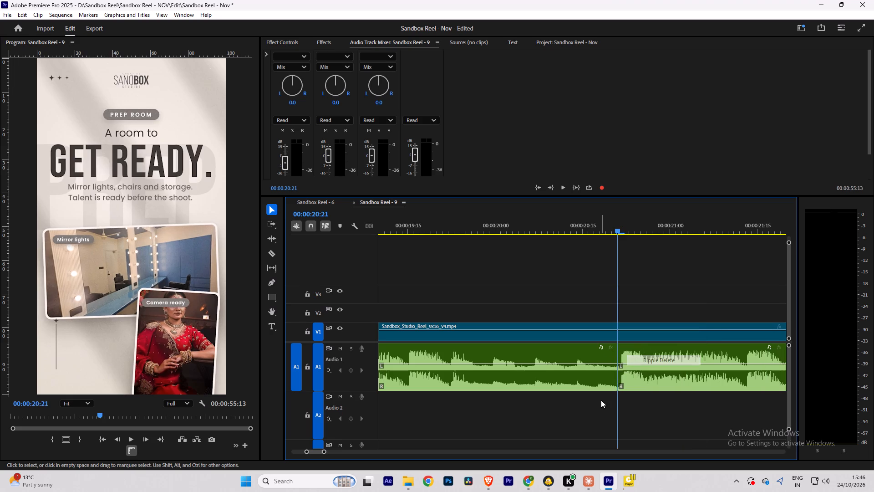
Apply the default audio transition to the music join at 20:21 and play across it.
ctrl+drag(600, 403, 625, 383)
click(132, 333)
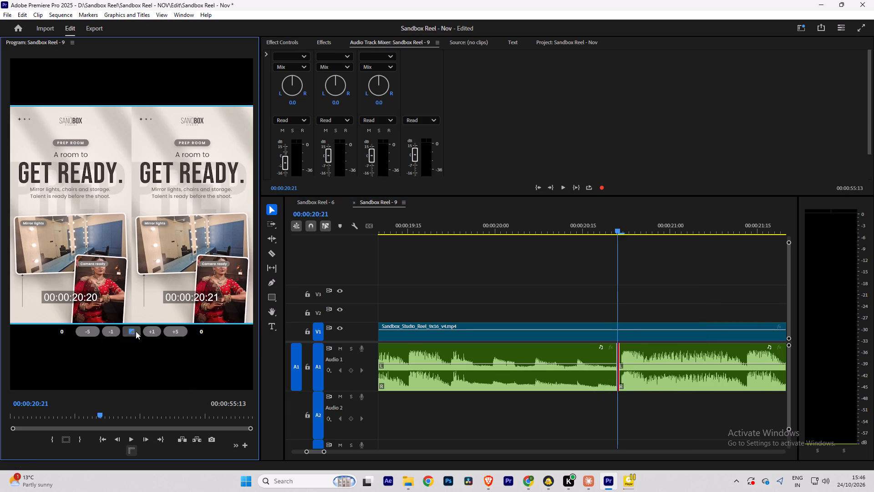
alt+scroll(538, 374, down, 5)
click(505, 226)
key(space)
click(576, 417)
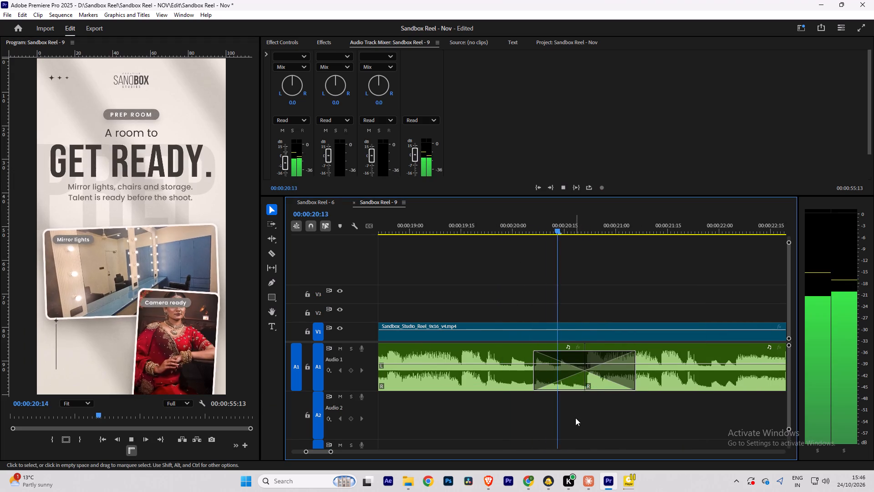
alt+scroll(569, 415, down, 10)
click(514, 215)
key(space)
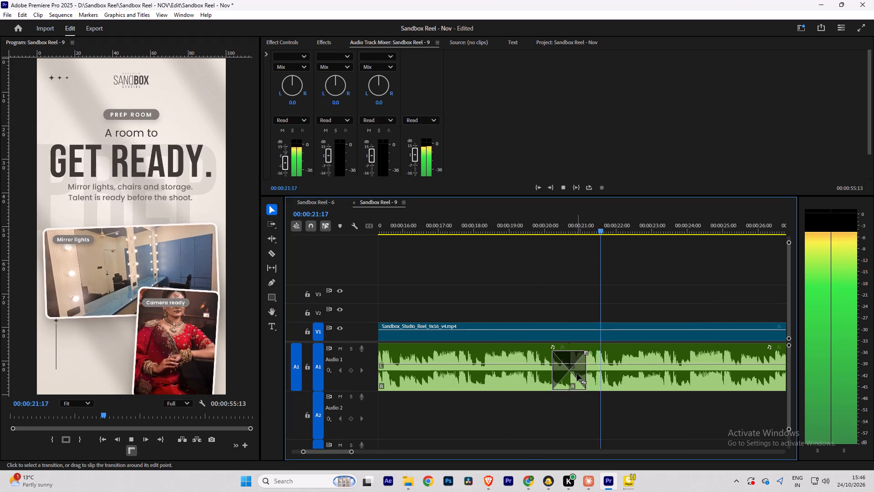
Slide the audio transition on A1 slightly earlier around its edit point.
key(space)
drag(577, 373, 569, 375)
Play from just before the audio transition through to about 41:25 to check the music against the video.
click(531, 231)
key(space)
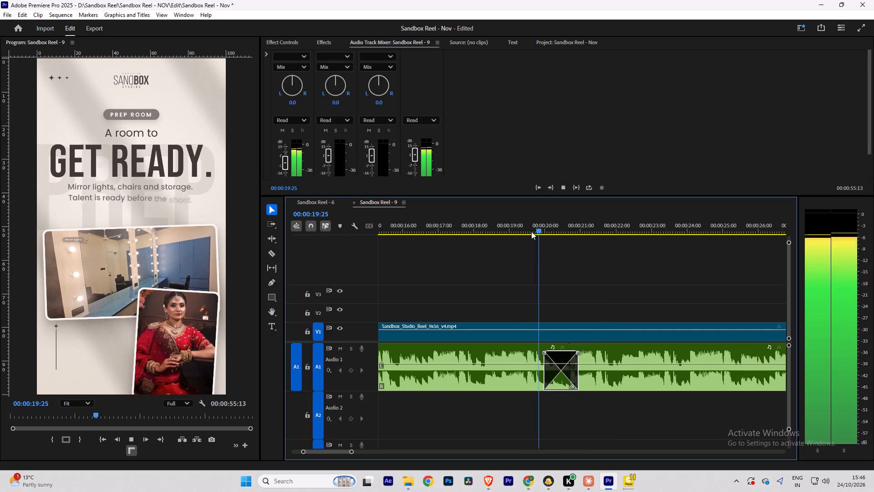
alt+scroll(539, 313, down, 17)
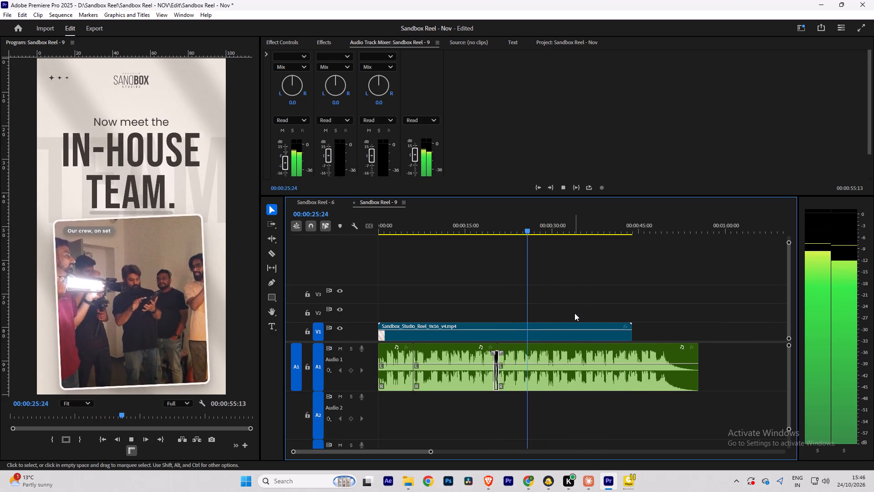
alt+scroll(666, 347, down, 5)
click(455, 411)
alt+scroll(479, 360, up, 4)
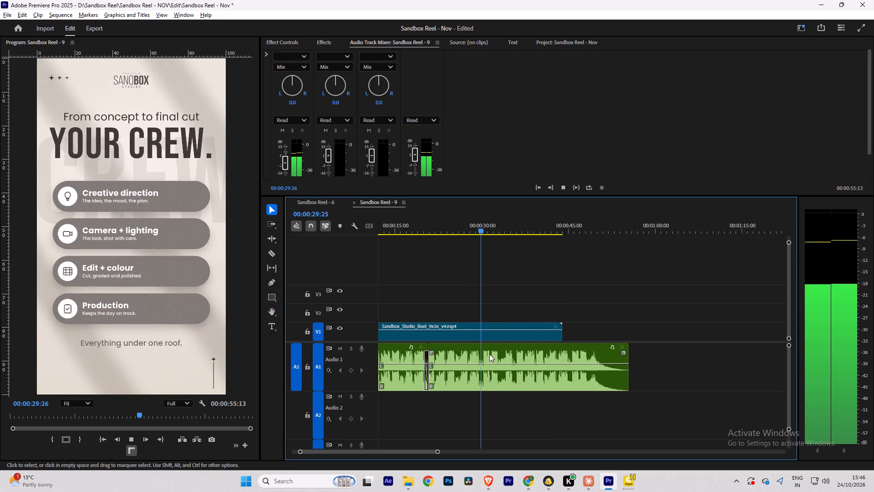
alt+scroll(489, 354, up, 6)
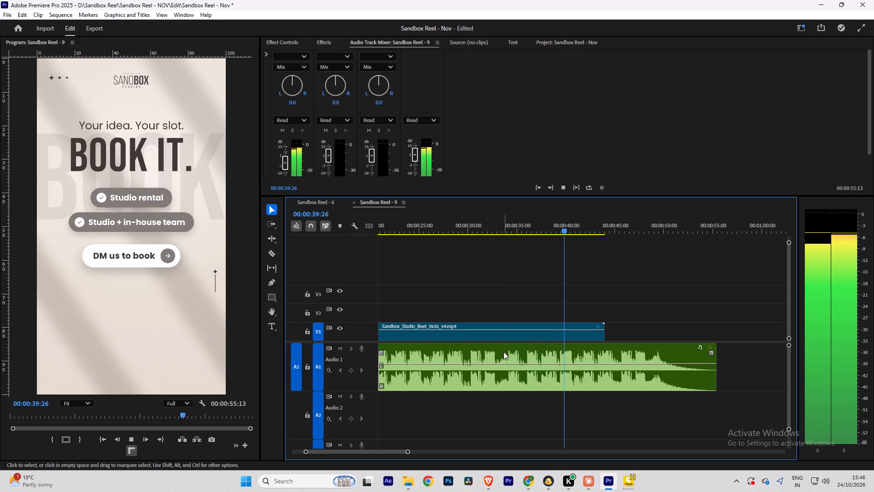
key(space)
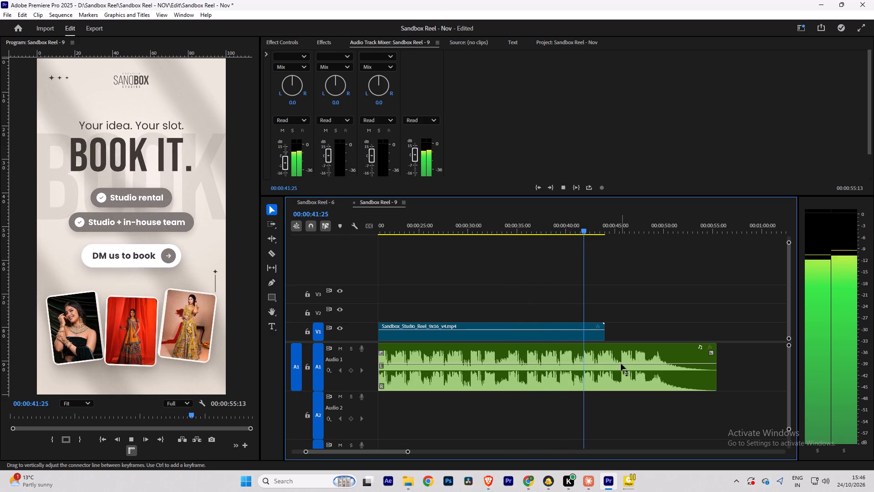
Split the A1 music at 41:25 and at about 49 seconds, and ripple delete the section between the cuts.
key(c)
click(583, 357)
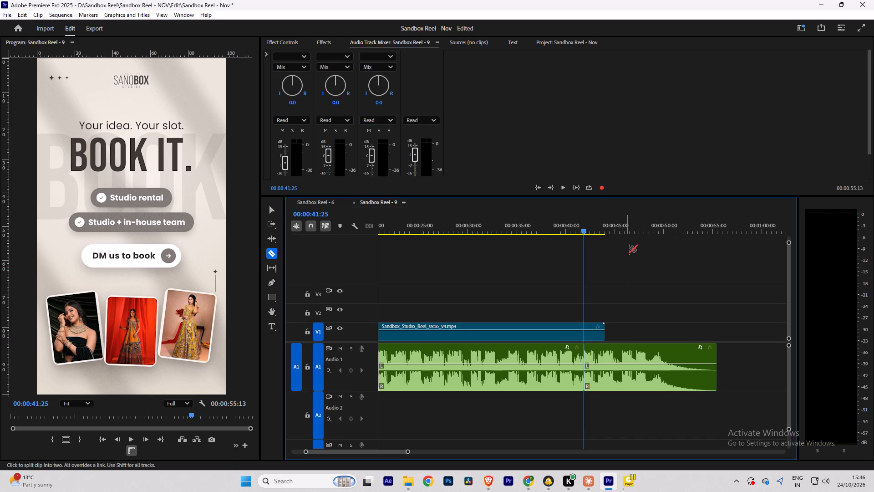
click(640, 223)
key(space)
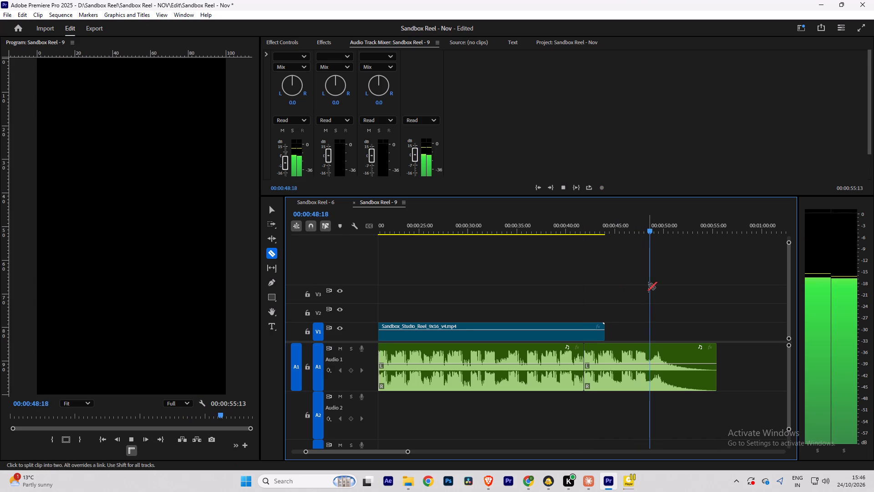
key(space)
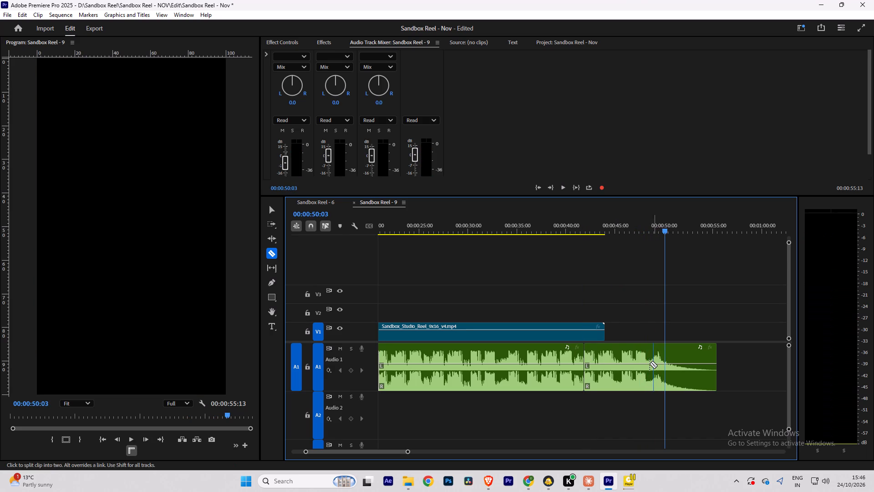
click(652, 363)
key(v)
click(618, 369)
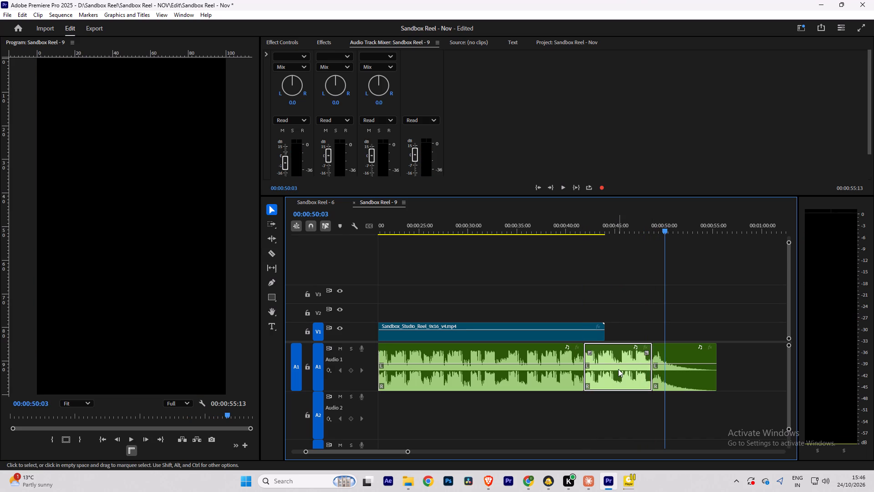
key(shift+Delete)
Play across the new join at about 41:25 to check how the music ending comes in.
click(568, 221)
key(space)
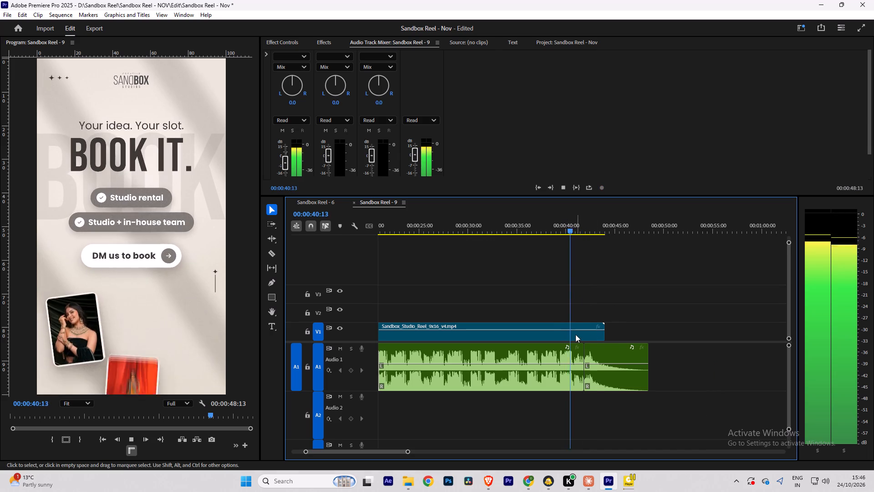
scroll(570, 333, up, 5)
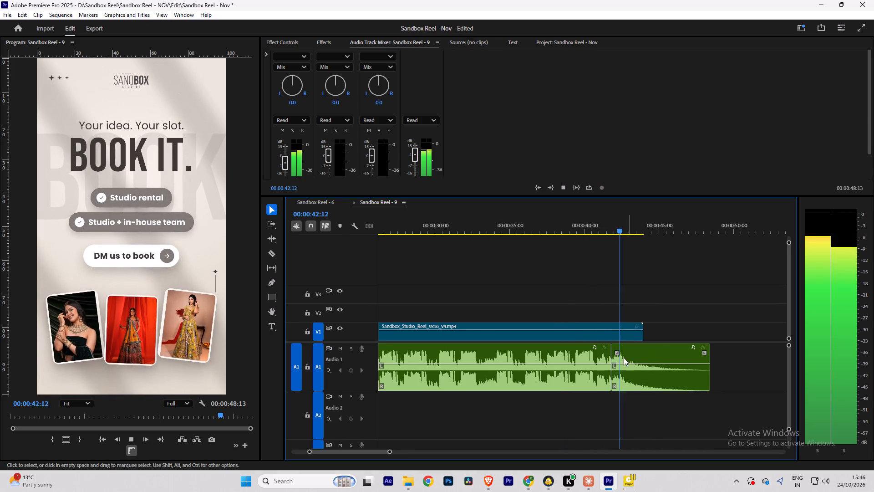
key(space)
Trim about 14 frames off the start of the ending music clip on A1 and ripple delete the gap.
alt+scroll(618, 358, up, 13)
drag(592, 350, 610, 349)
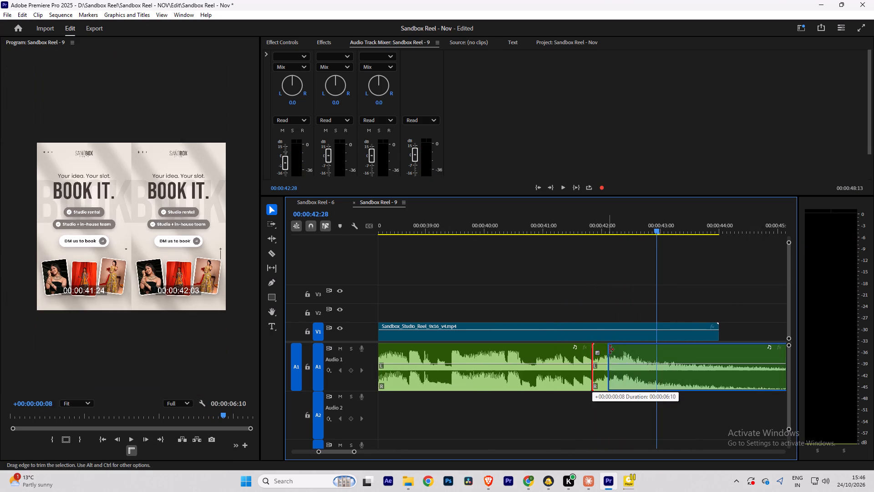
drag(610, 349, 620, 346)
click(609, 355)
right_click(609, 355)
click(621, 362)
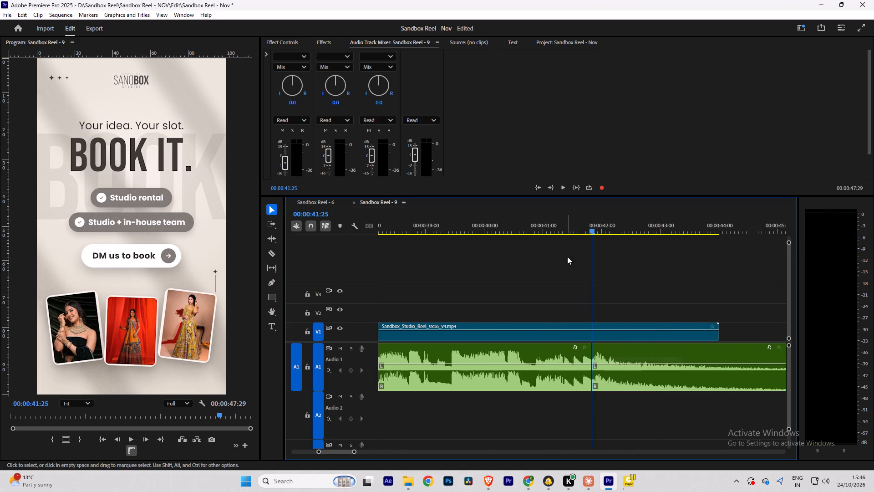
Play across the A1 music join at 41:25 several times to check how the ending comes in.
click(568, 223)
key(space)
click(526, 233)
key(space)
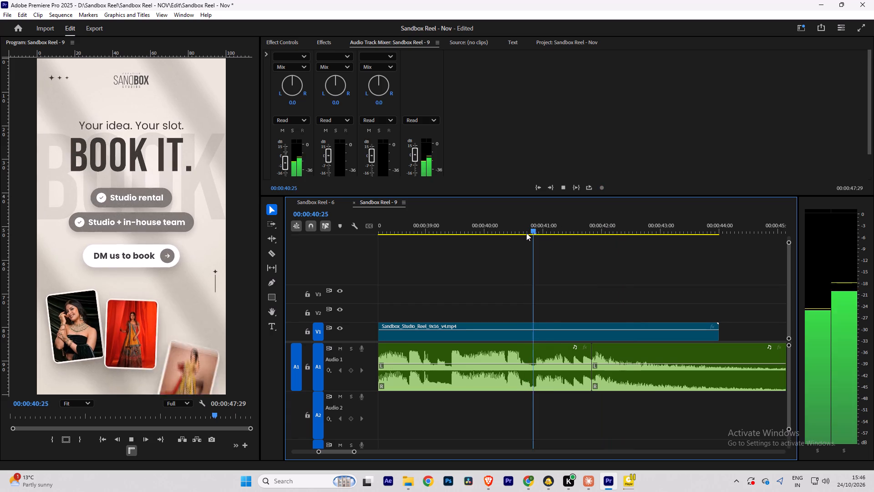
alt+scroll(615, 310, down, 5)
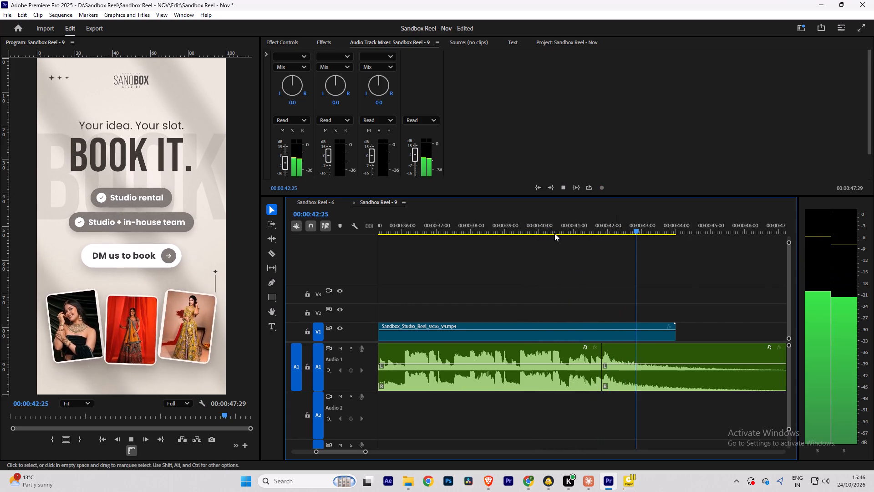
click(507, 232)
key(space)
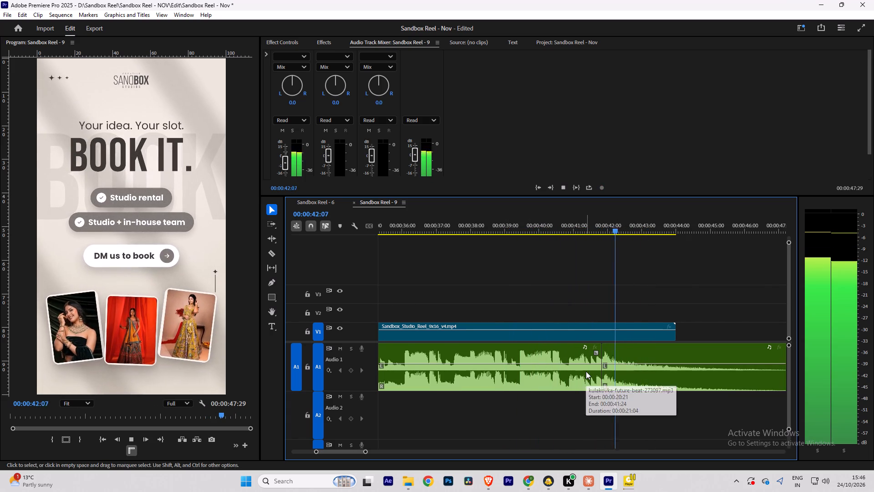
key(space)
Move the ending music clip about 6 frames later, extend its start back to the cut, and play the join.
drag(624, 354, 631, 352)
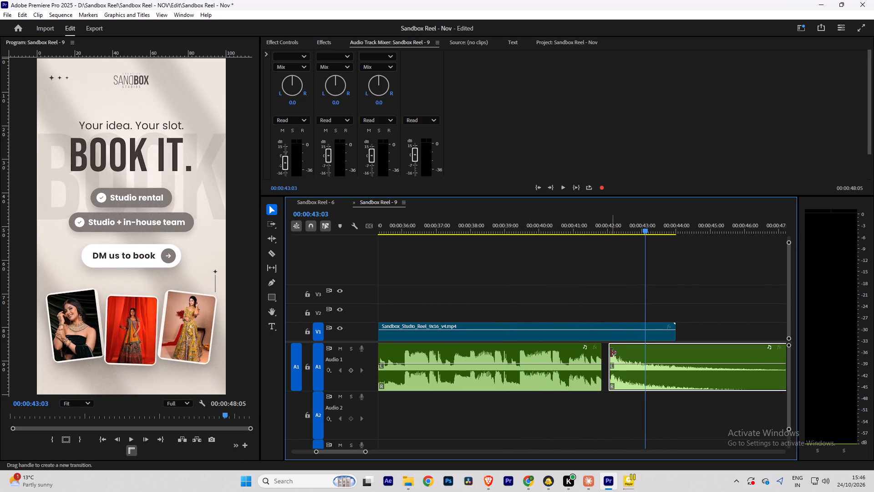
drag(610, 353, 599, 354)
click(601, 225)
key(space)
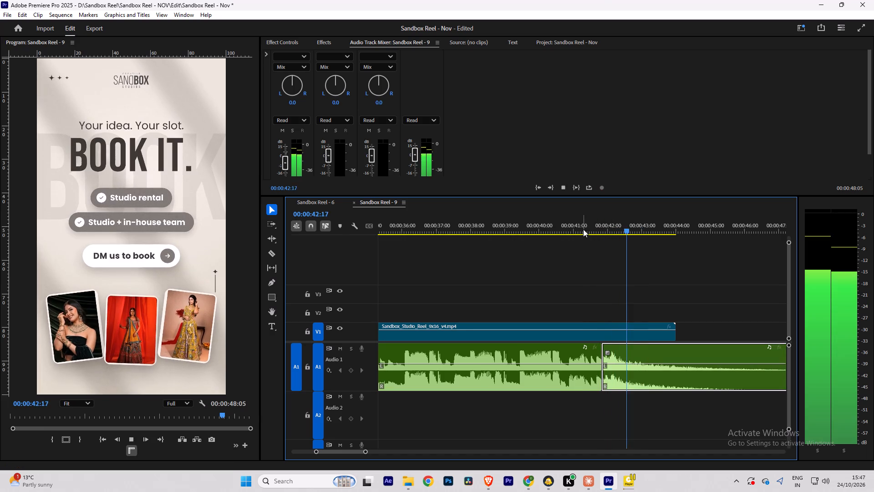
click(583, 229)
key(space)
key(space)
Trim about 7 frames off the start of the ending music clip, ripple delete the gap, and play the join.
scroll(613, 354, up, 12)
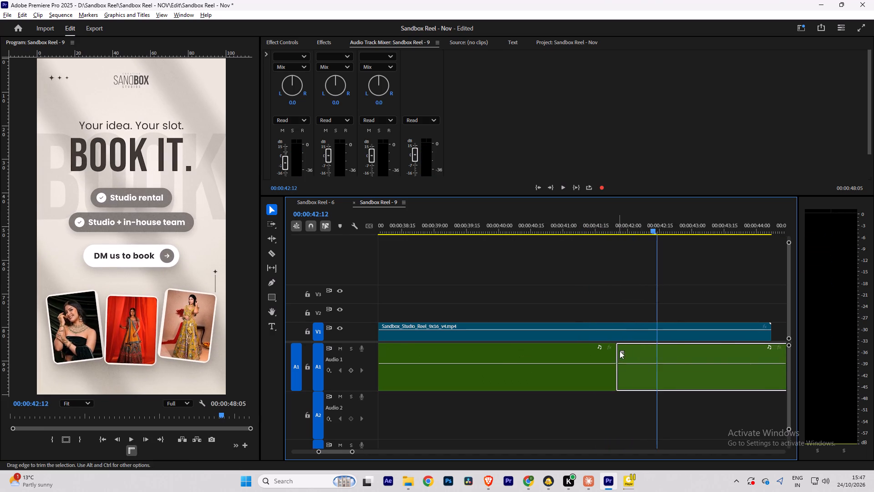
scroll(620, 351, up, 5)
drag(599, 351, 645, 349)
click(623, 349)
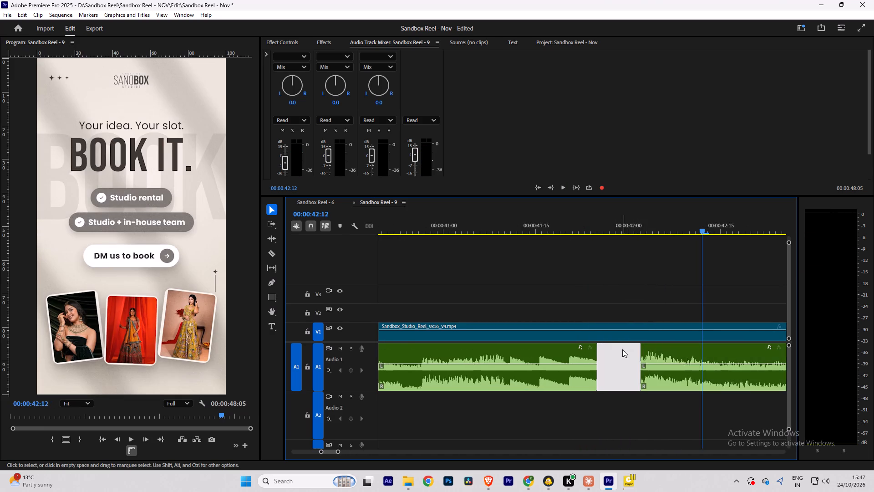
right_click(623, 349)
click(635, 352)
alt+scroll(630, 371, down, 12)
click(604, 224)
key(space)
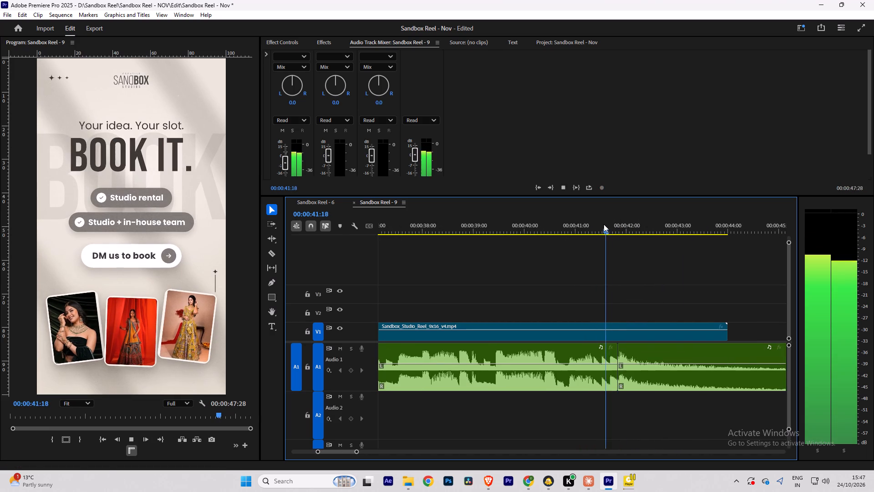
key(space)
Add an audio crossfade of about one second at the 41:25 music join, slide it earlier, and play through it.
ctrl+drag(607, 414, 644, 380)
click(126, 332)
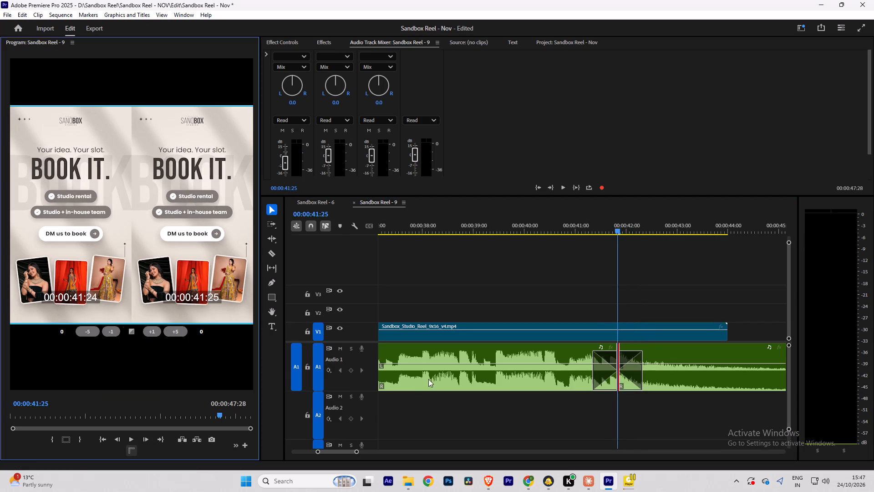
drag(630, 376, 619, 376)
click(561, 225)
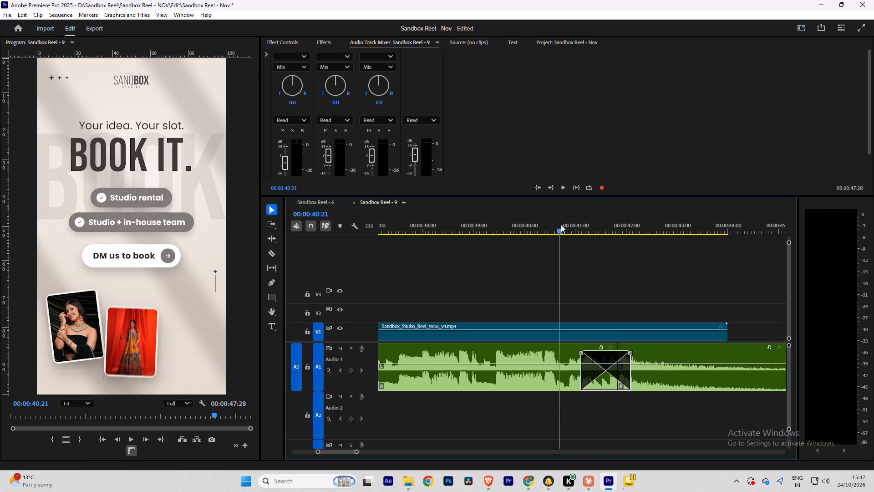
key(space)
alt+scroll(604, 408, down, 5)
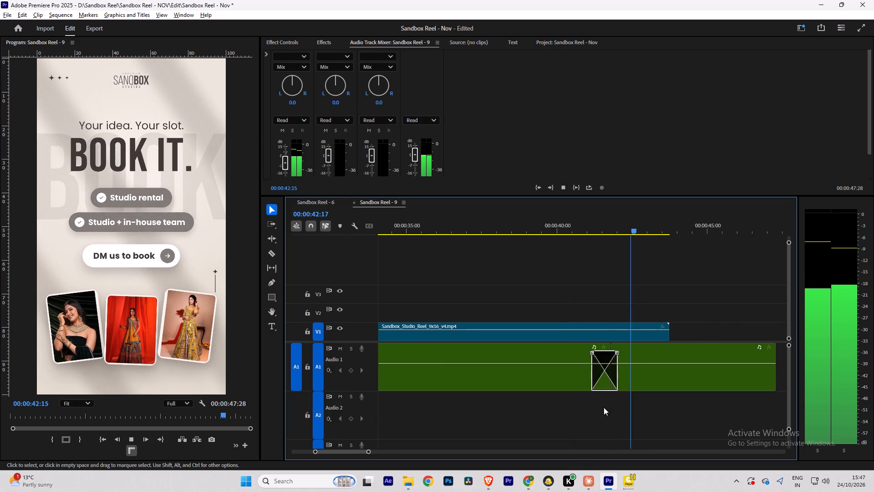
alt+scroll(604, 407, down, 5)
key(space)
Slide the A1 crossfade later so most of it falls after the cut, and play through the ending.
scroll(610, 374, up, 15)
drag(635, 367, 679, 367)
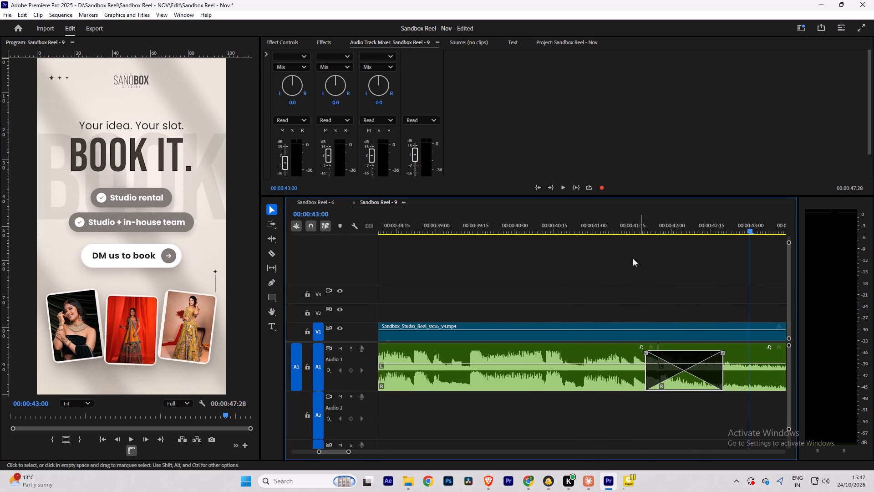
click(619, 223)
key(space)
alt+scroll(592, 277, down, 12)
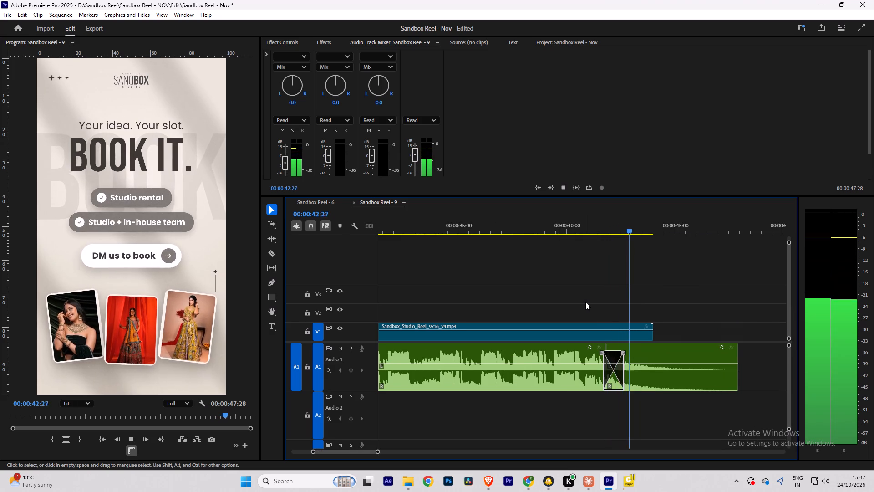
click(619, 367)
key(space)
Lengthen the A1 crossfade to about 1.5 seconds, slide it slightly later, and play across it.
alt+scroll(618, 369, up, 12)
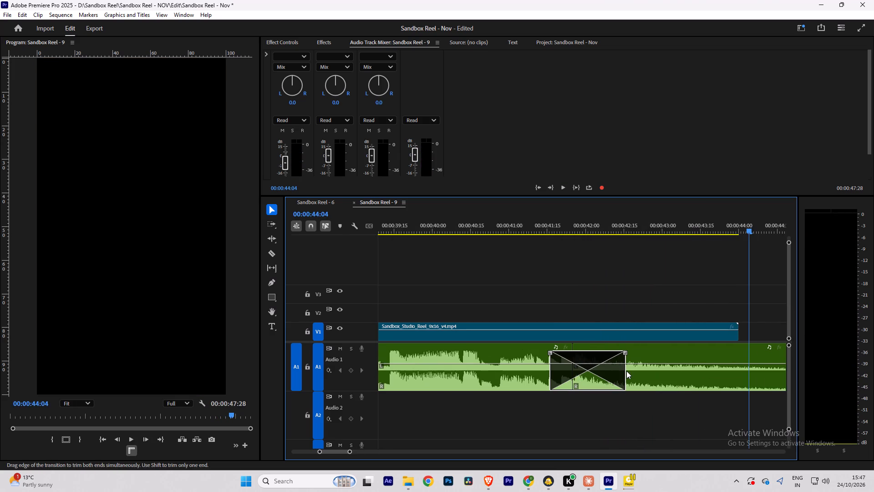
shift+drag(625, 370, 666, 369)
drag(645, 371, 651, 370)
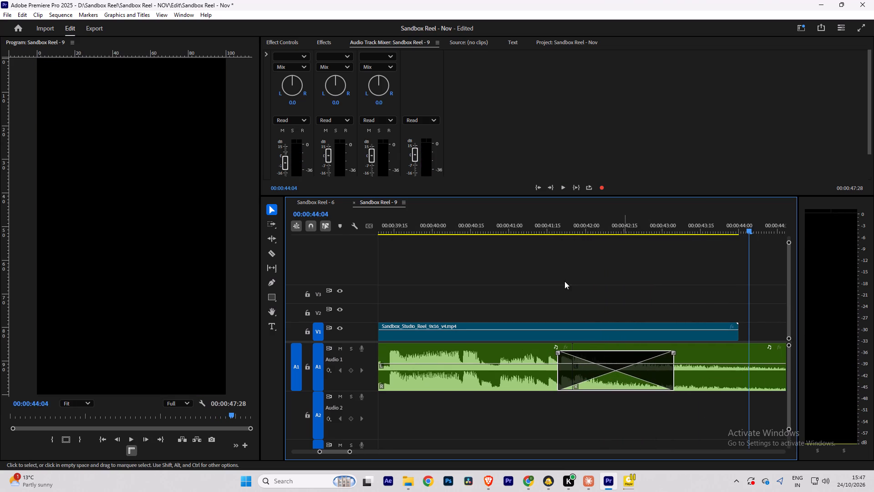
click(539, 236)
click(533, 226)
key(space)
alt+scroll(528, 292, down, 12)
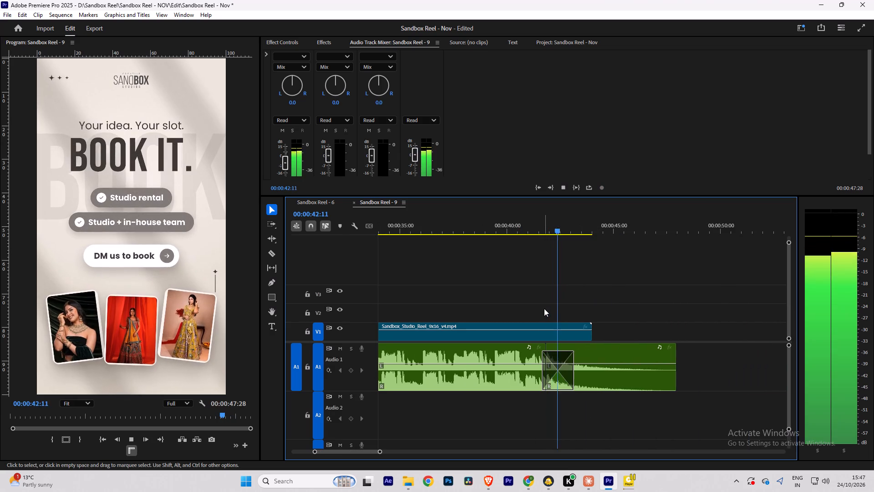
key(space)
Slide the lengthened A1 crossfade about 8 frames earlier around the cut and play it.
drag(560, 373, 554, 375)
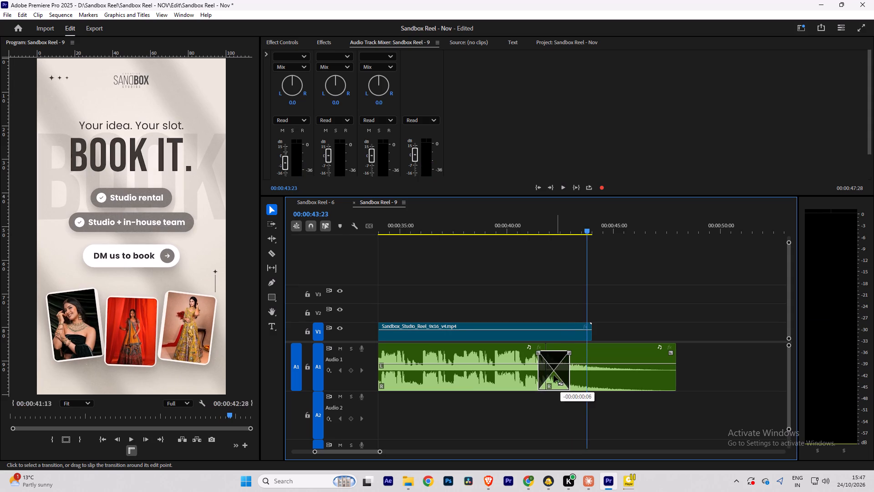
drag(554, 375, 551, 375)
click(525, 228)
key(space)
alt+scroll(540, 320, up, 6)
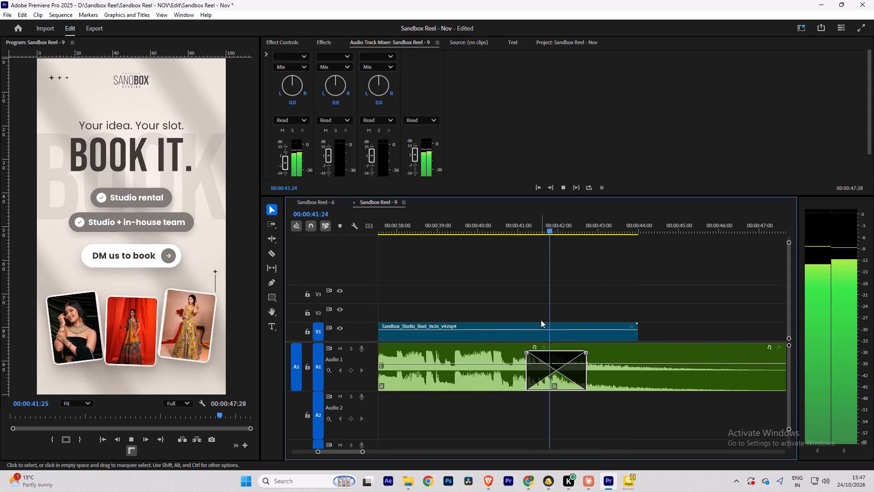
Shorten the A1 crossfade to about one second from its start, slide it slightly earlier, and play it.
shift+drag(528, 375, 547, 374)
key(space)
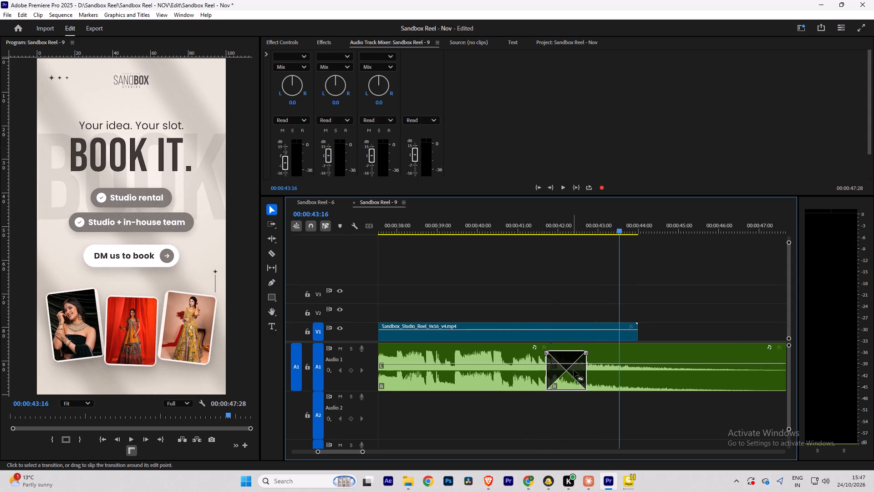
drag(574, 370, 567, 371)
click(520, 226)
key(space)
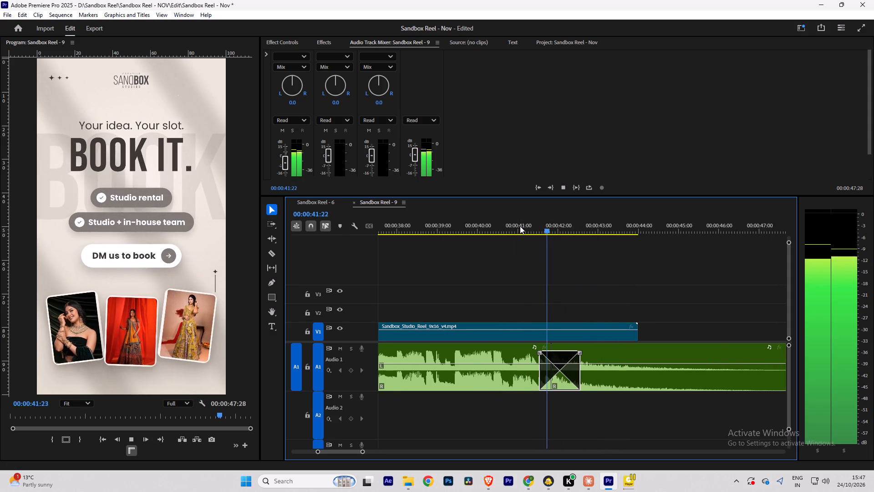
key(space)
Slide the A1 crossfade earlier again to start about half a second before the cut, and play the join.
drag(570, 372, 558, 374)
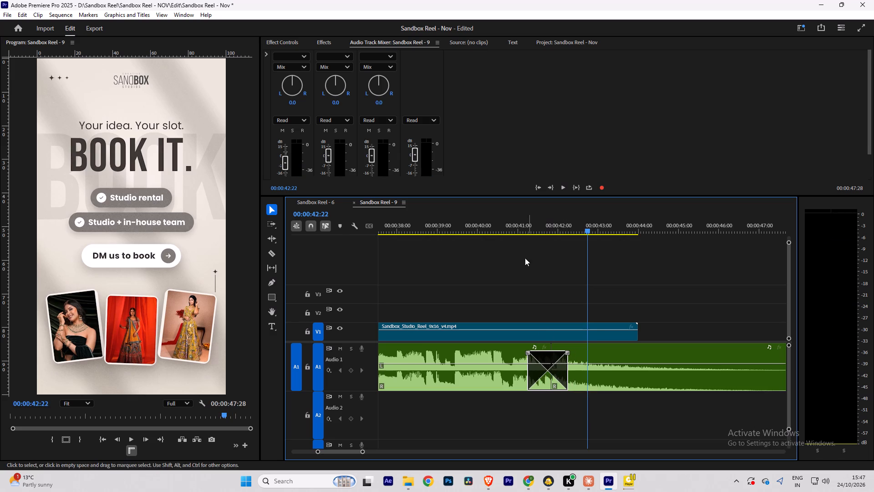
click(519, 224)
key(space)
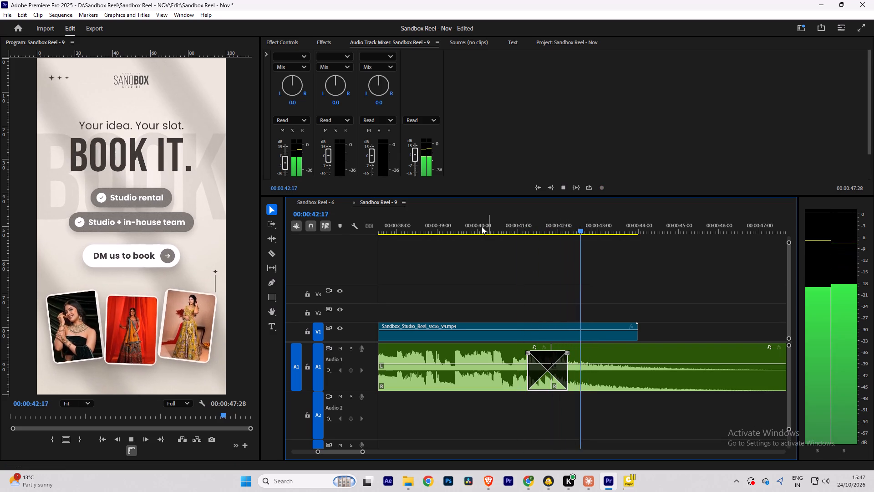
click(480, 226)
key(space)
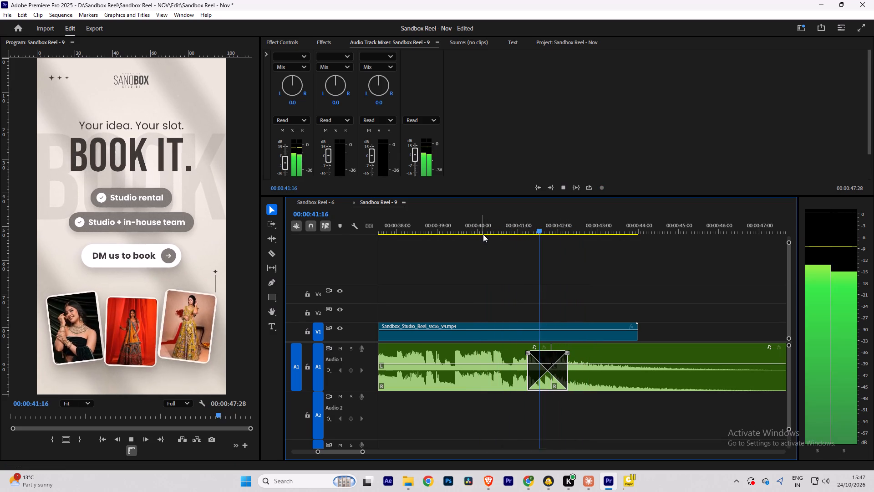
alt+scroll(488, 253, down, 5)
key(space)
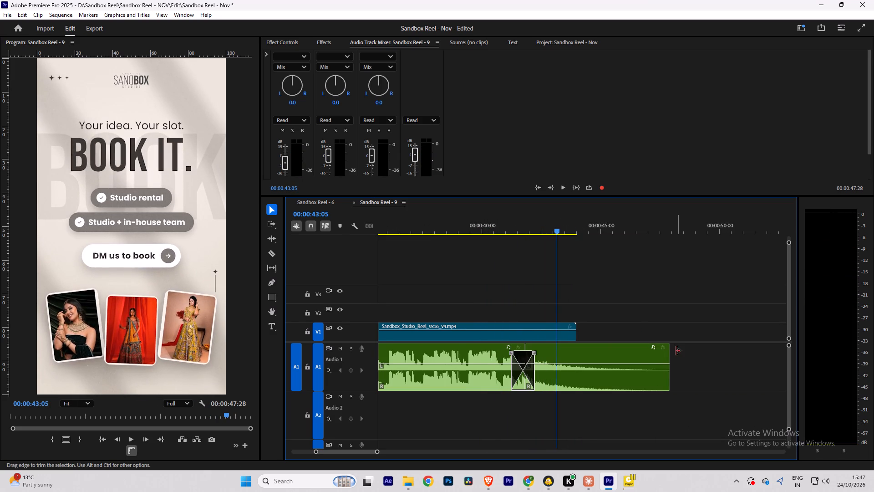
Trim the end of the A1 music to match the end of the video at 44:00.
drag(674, 351, 580, 358)
Add the default transitions at the ends of both the video and the music, and play the closing section.
ctrl+drag(636, 284, 556, 386)
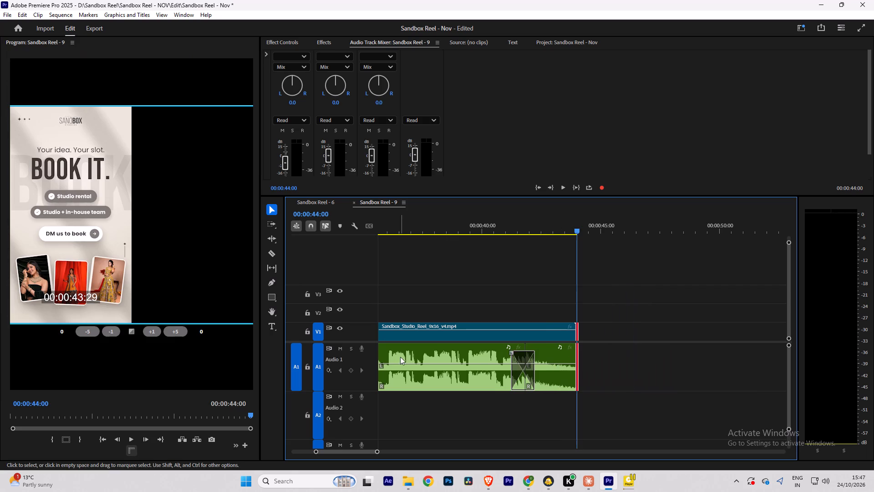
click(129, 331)
click(507, 223)
key(space)
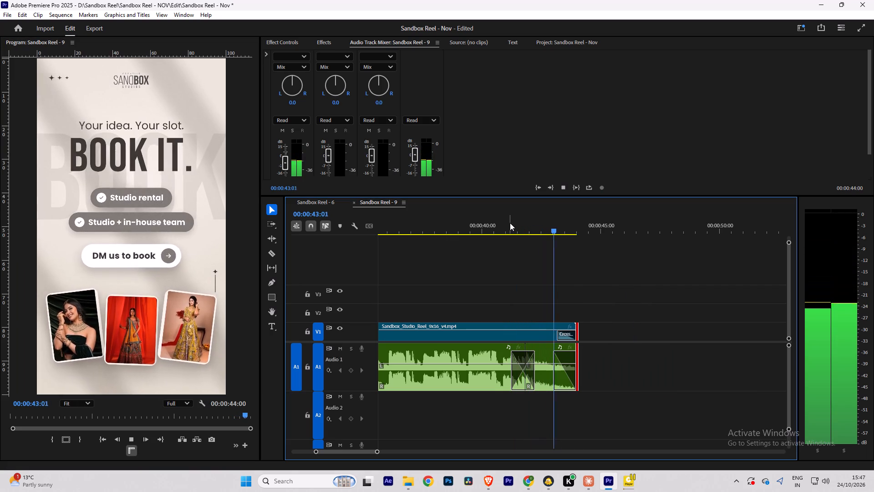
key(space)
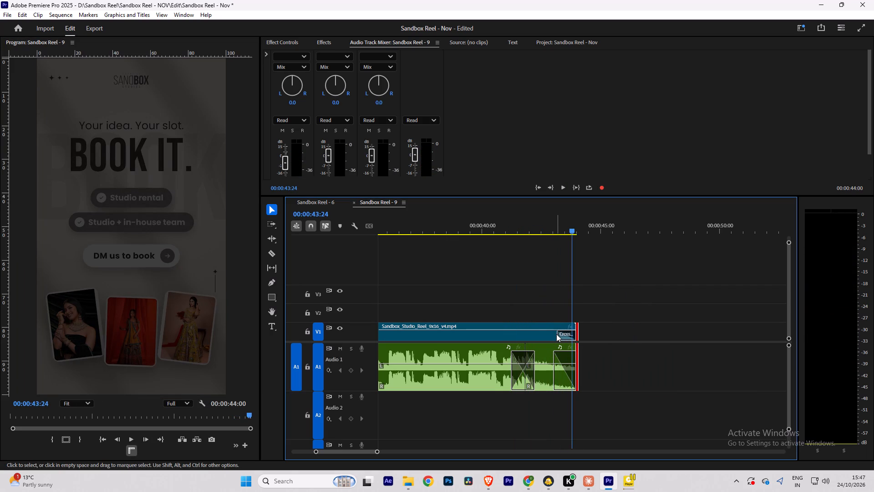
Lengthen the closing Cross Dissolve on the video to about 2 seconds.
drag(558, 336, 557, 336)
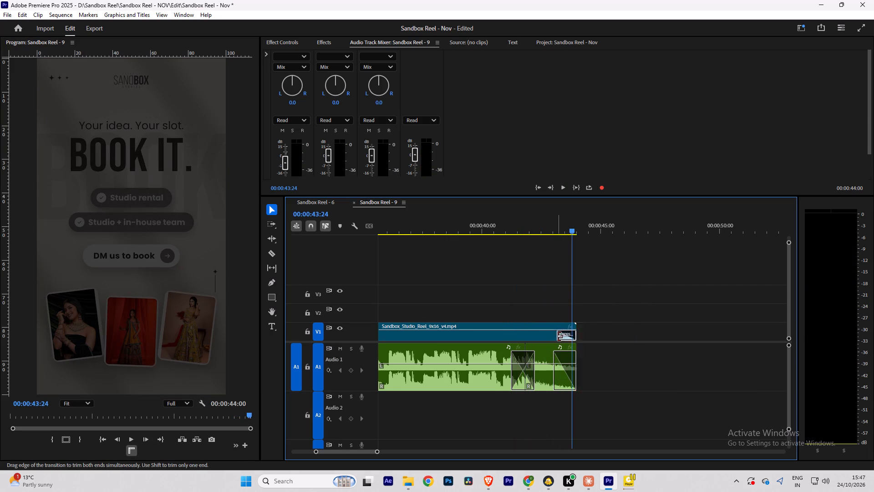
drag(557, 336, 512, 336)
drag(512, 335, 521, 335)
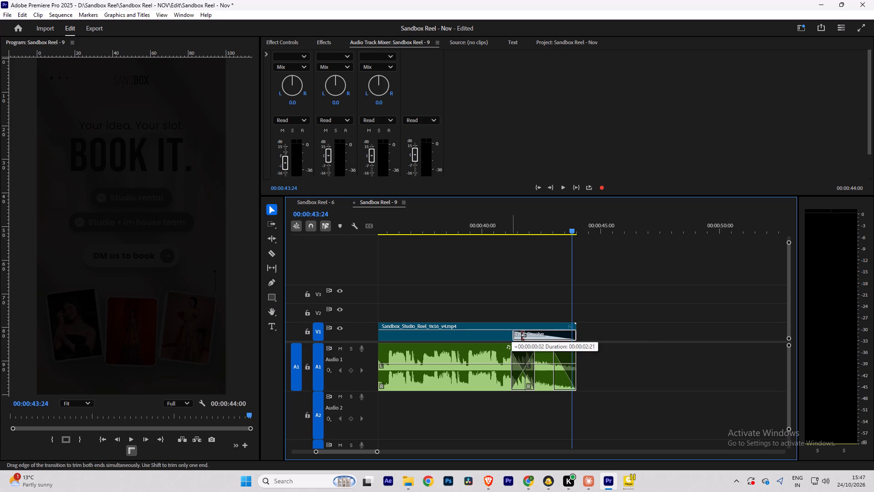
drag(521, 335, 527, 336)
Lengthen the music's closing fade to about 1.7 seconds and play the ending.
drag(554, 360, 538, 360)
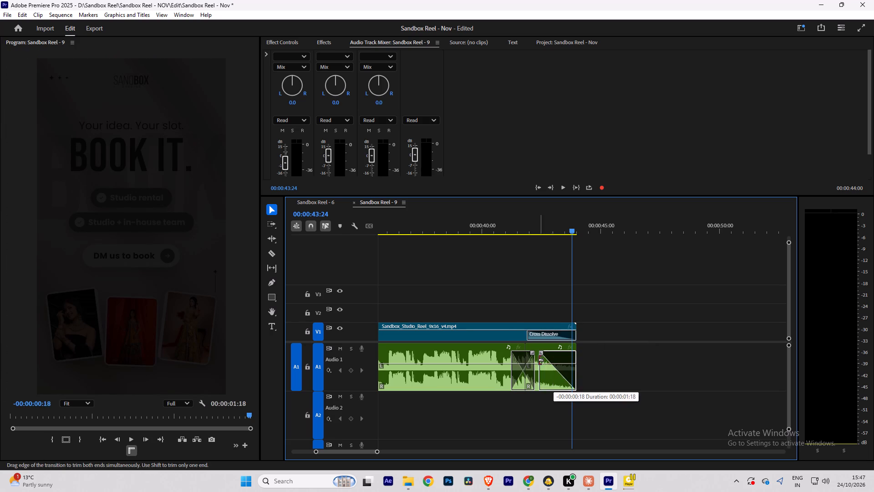
drag(538, 360, 535, 359)
click(507, 215)
key(space)
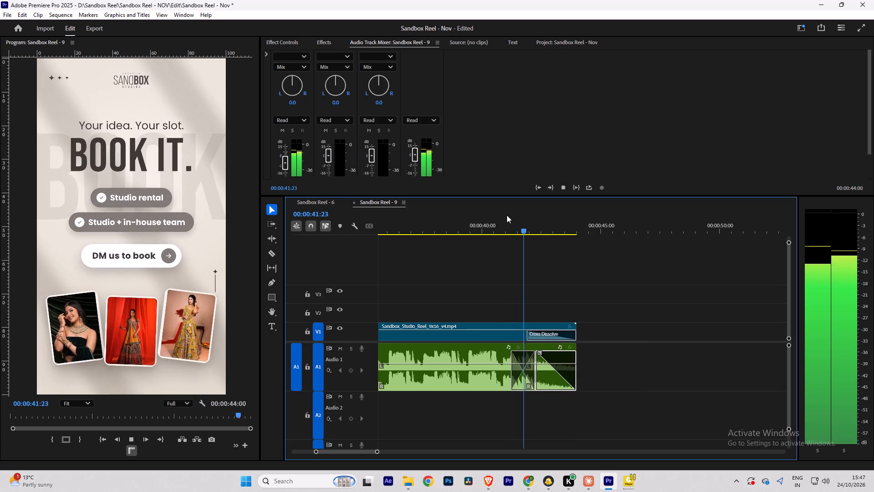
key(space)
Save the project.
key(ctrl+s)
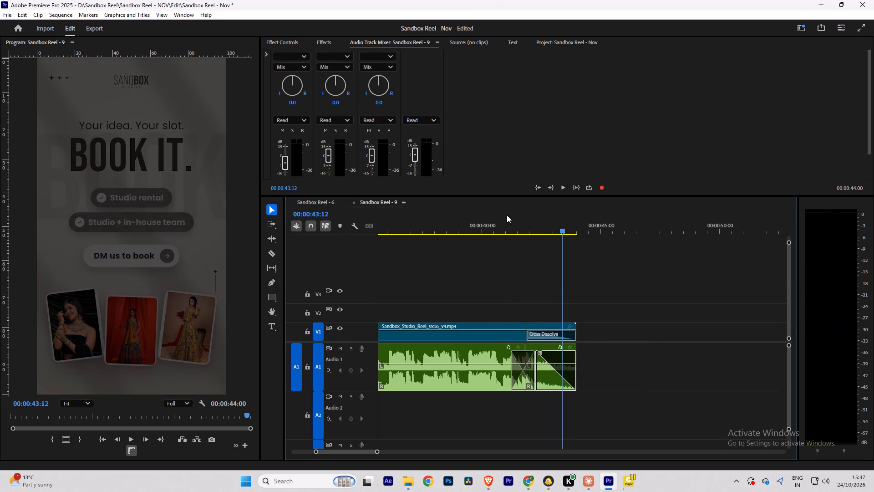
Play the opening of the Sandbox Reel - 9 sequence from its start.
key(Home)
key(space)
key(space)
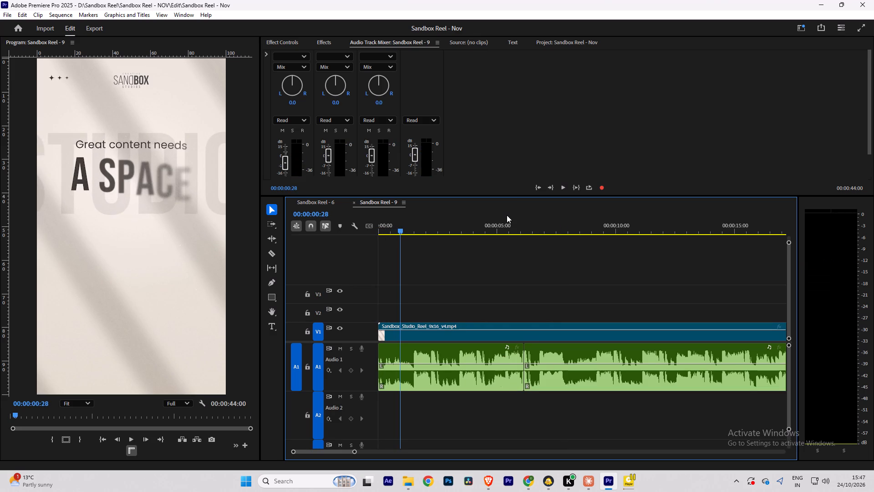
Save the project.
key(ctrl+s)
Add default transitions at the sequence's start: a Cross Dissolve on the video and an audio fade-in on the music.
click(452, 278)
ctrl+drag(432, 278, 352, 360)
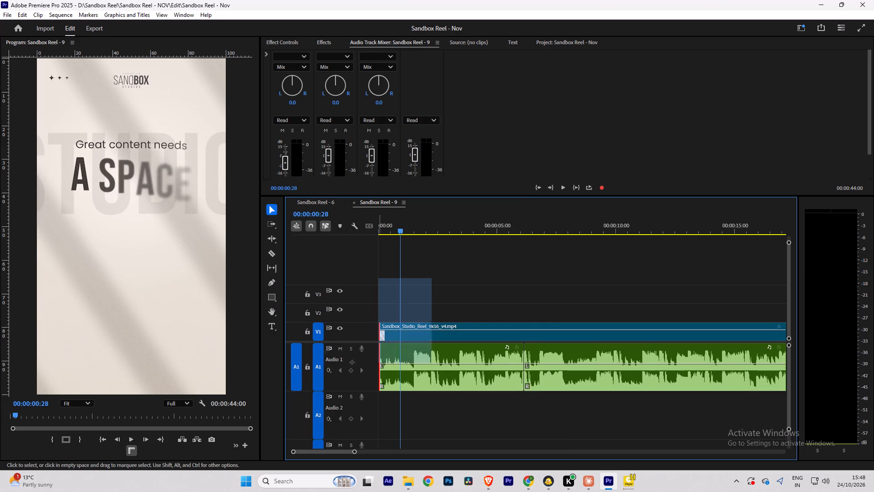
click(131, 330)
click(404, 286)
Play the Sandbox Reel - 9 sequence from its start through to its ending to check the picture, music and fades.
key(space)
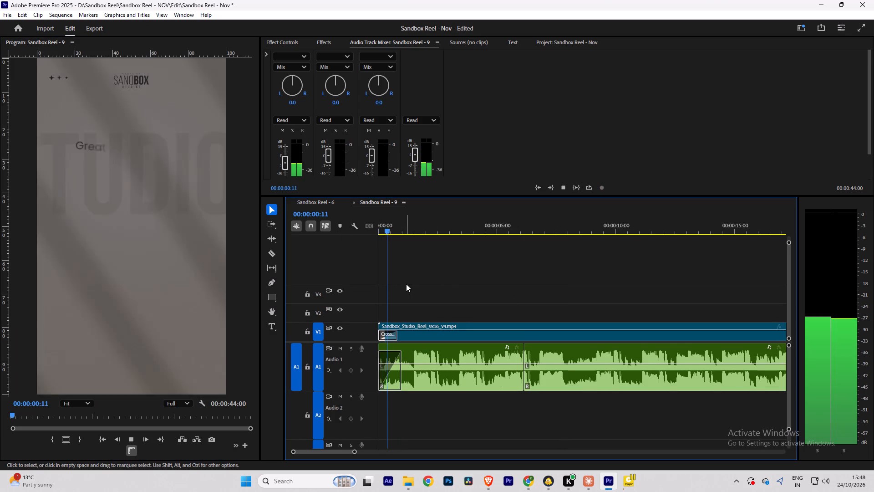
alt+scroll(453, 288, down, 5)
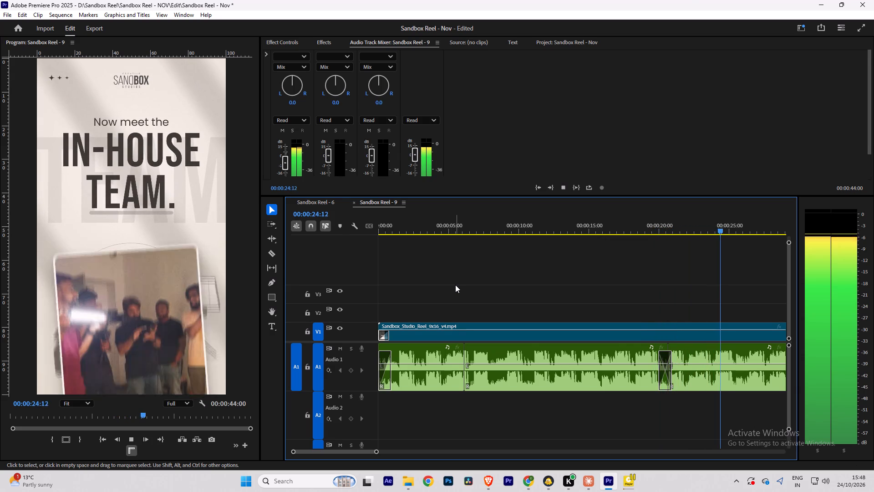
click(624, 215)
key(space)
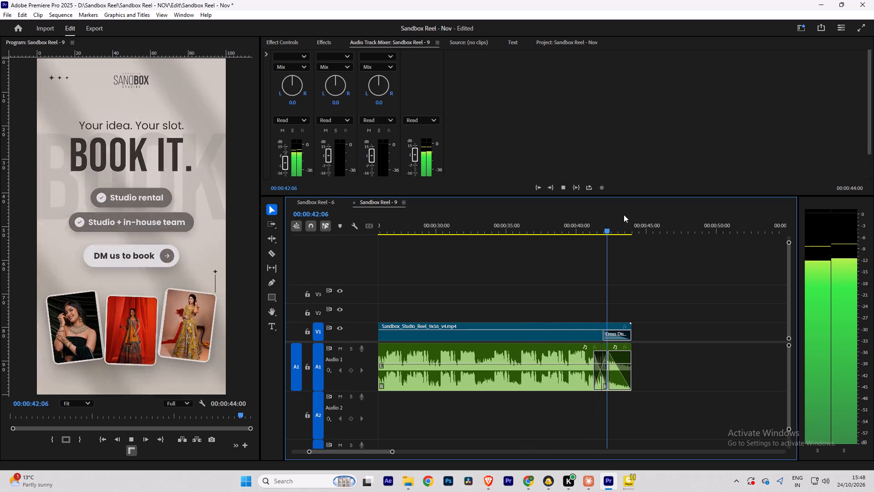
key(space)
key(Home)
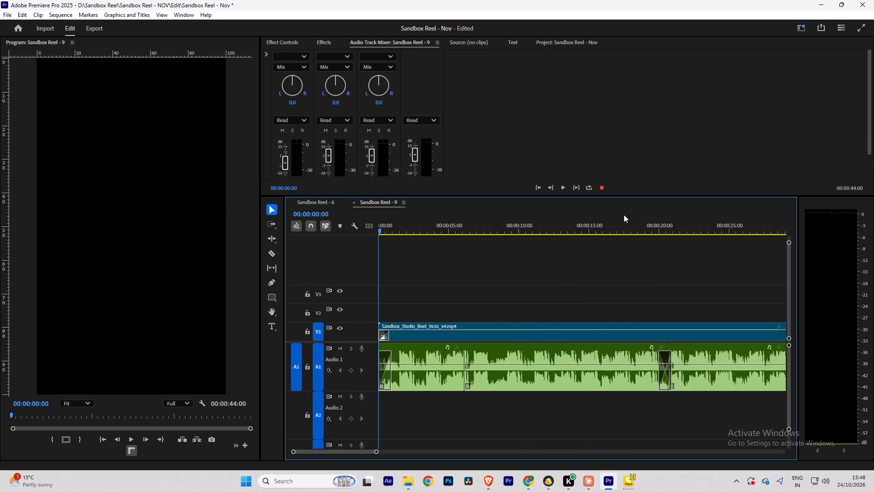
key(End)
alt+scroll(600, 265, down, 19)
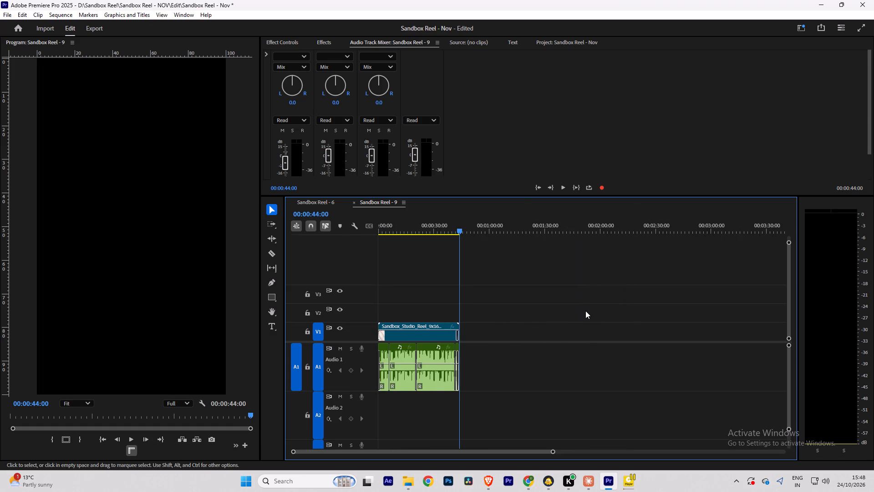
Save the project.
key(ctrl+s)
Export the Sandbox Reel - 9 sequence as an H.264 MP4 named Sandbox Reel - 9 into the Sandbox Reel - NOV\Demo\New folder.
key(ctrl+m)
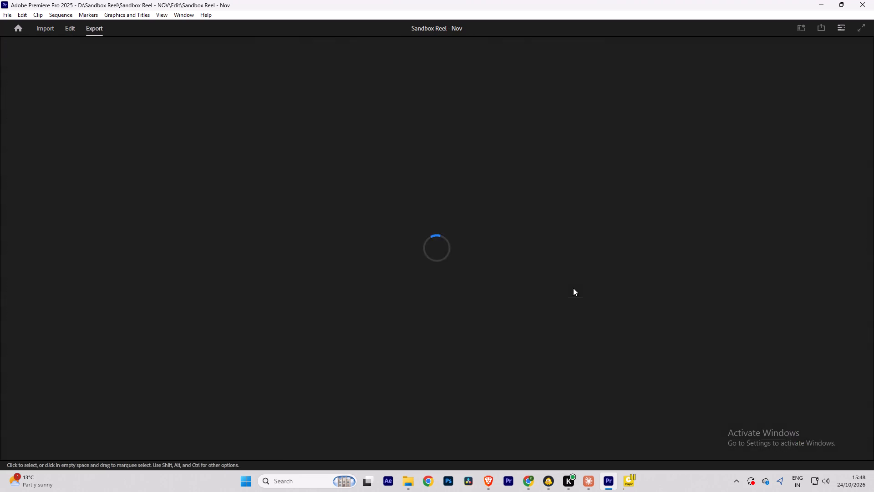
click(260, 90)
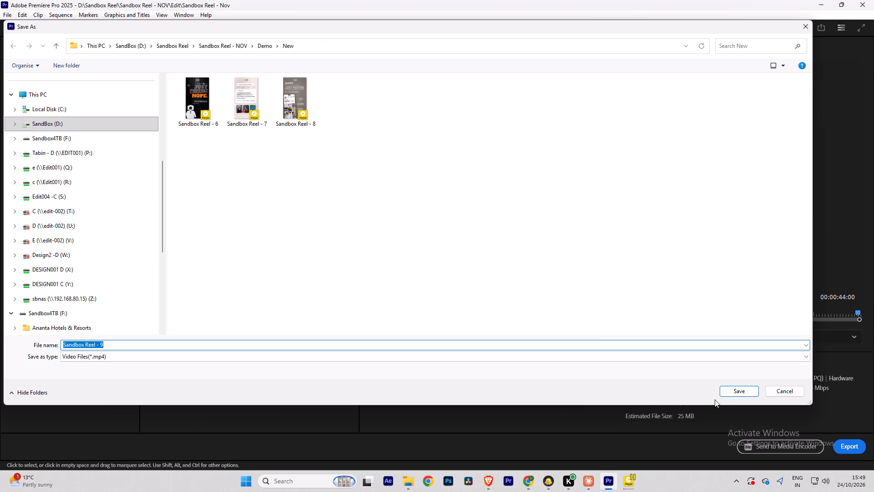
click(729, 393)
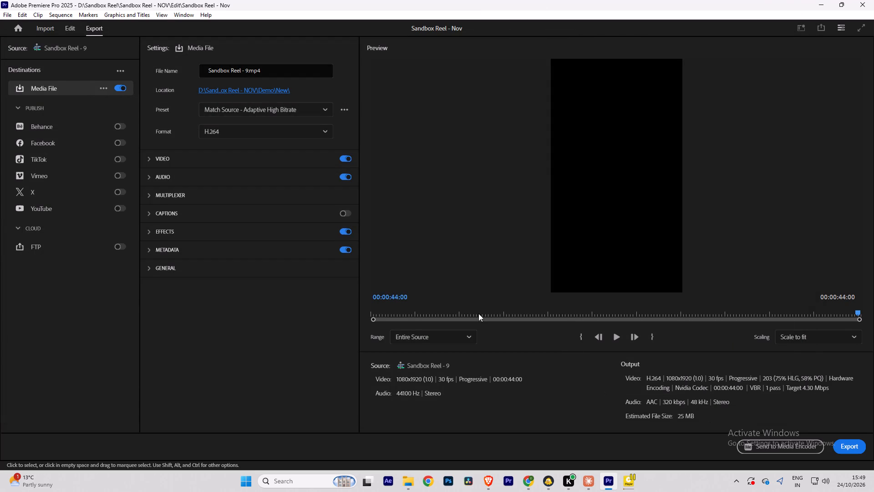
click(859, 445)
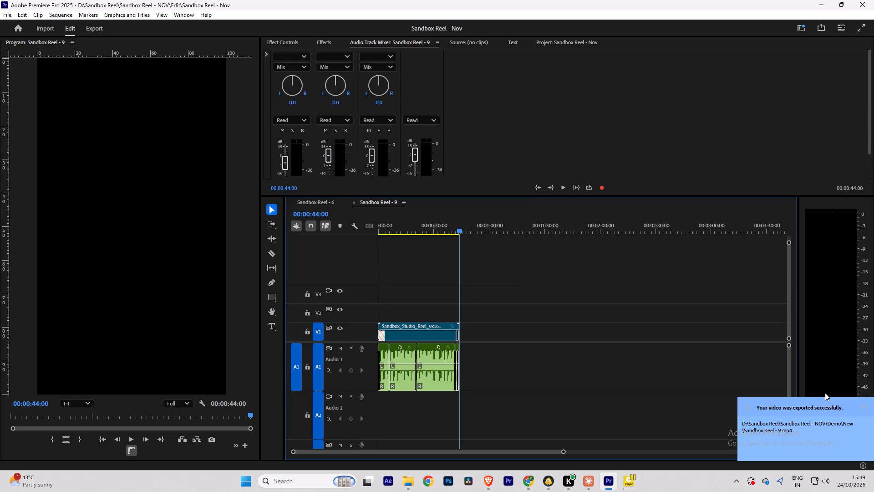
Switch to File Explorer and open the New folder inside Demo of Sandbox Reel - NOV, where the exported reel is stored.
key(alt+Tab)
click(300, 27)
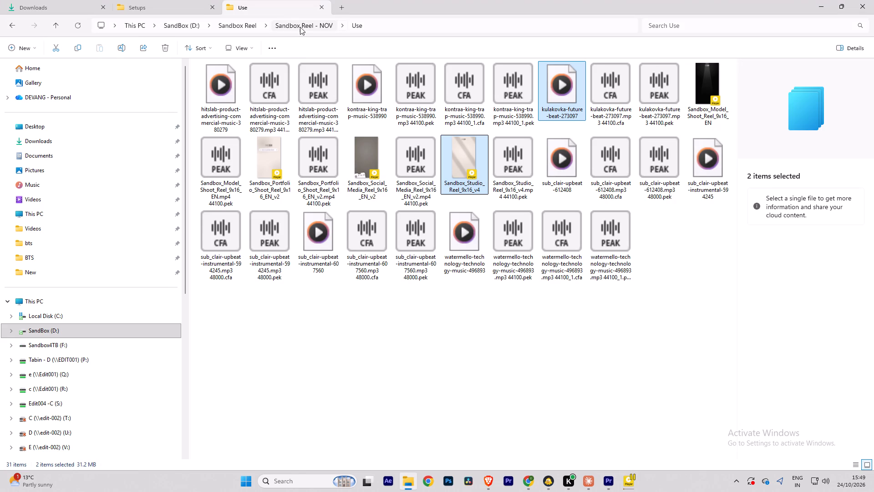
double_click(226, 80)
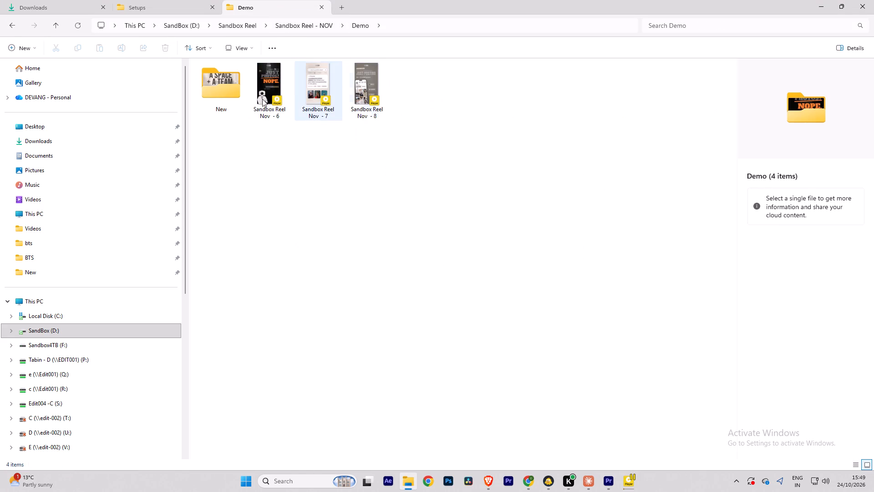
double_click(221, 93)
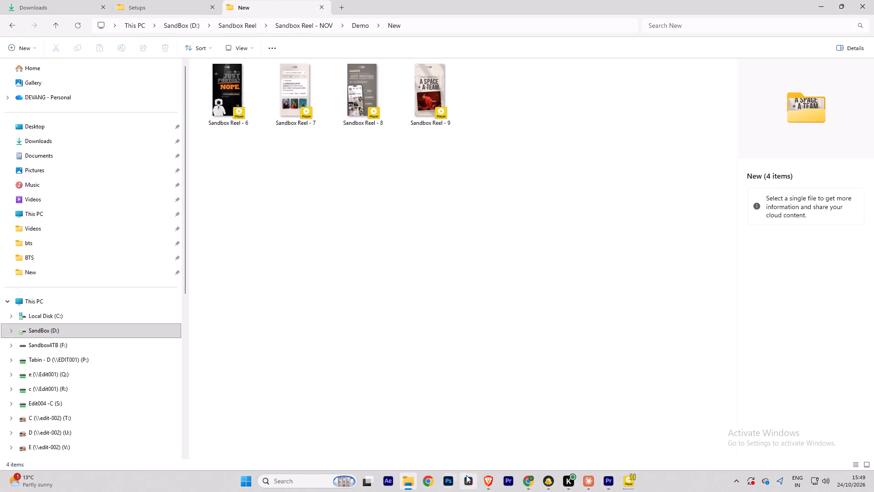
Switch to the Chrome window with the Pixabay music page.
click(532, 485)
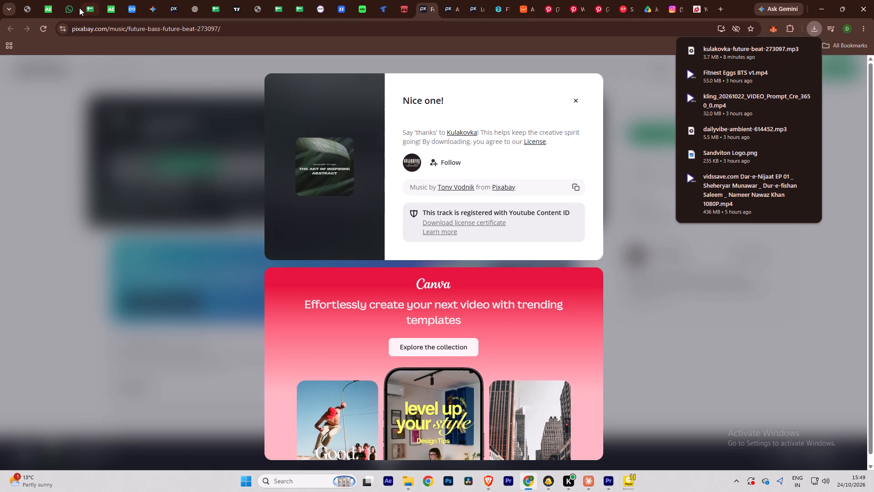